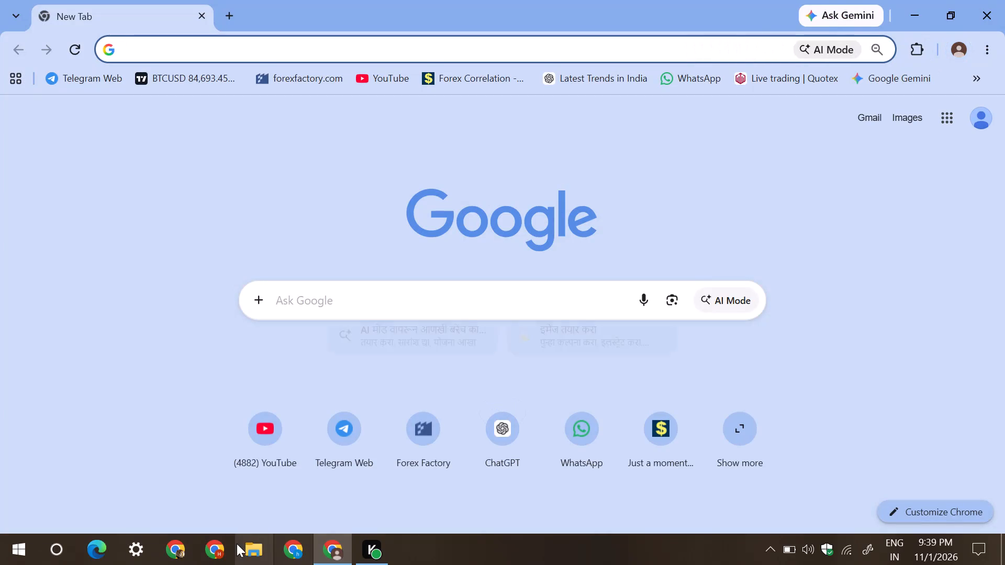
Open the bookmarked BTCUSD chart on TradingView.
click(203, 70)
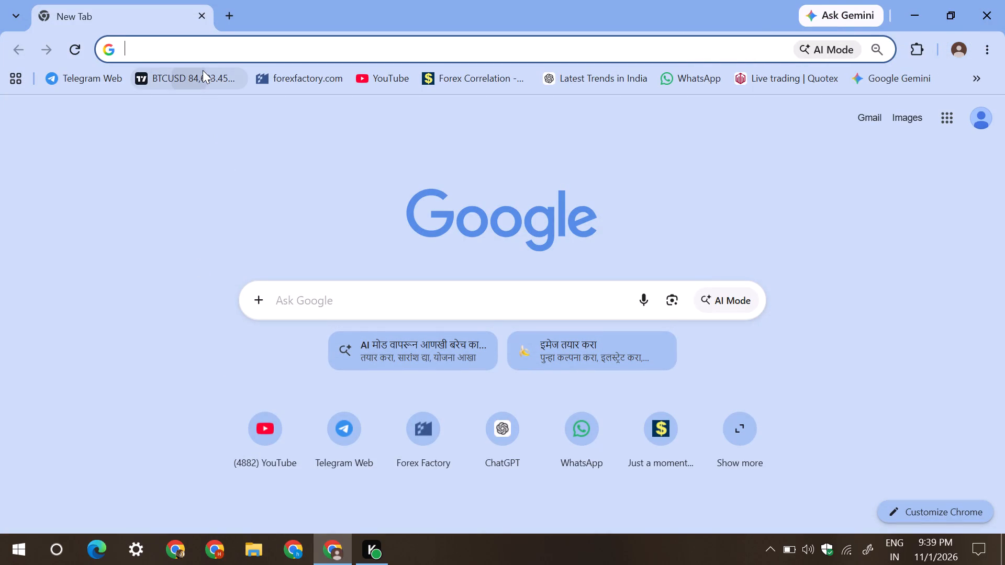
click(239, 6)
click(109, 12)
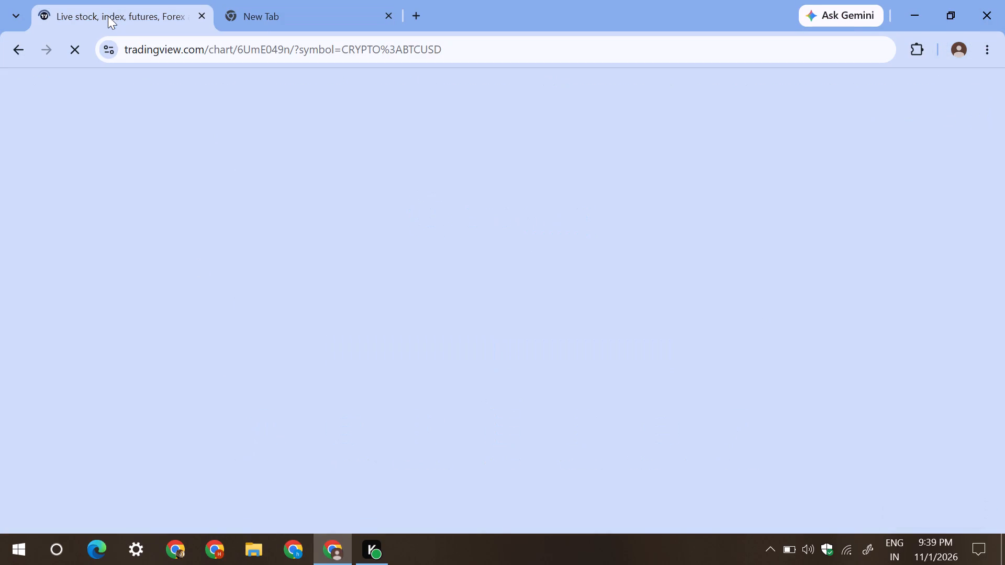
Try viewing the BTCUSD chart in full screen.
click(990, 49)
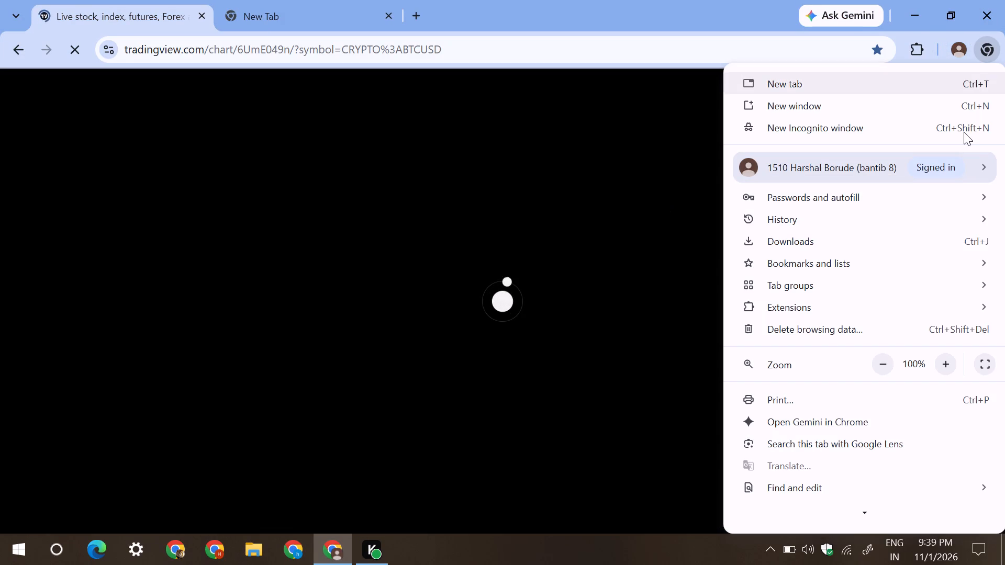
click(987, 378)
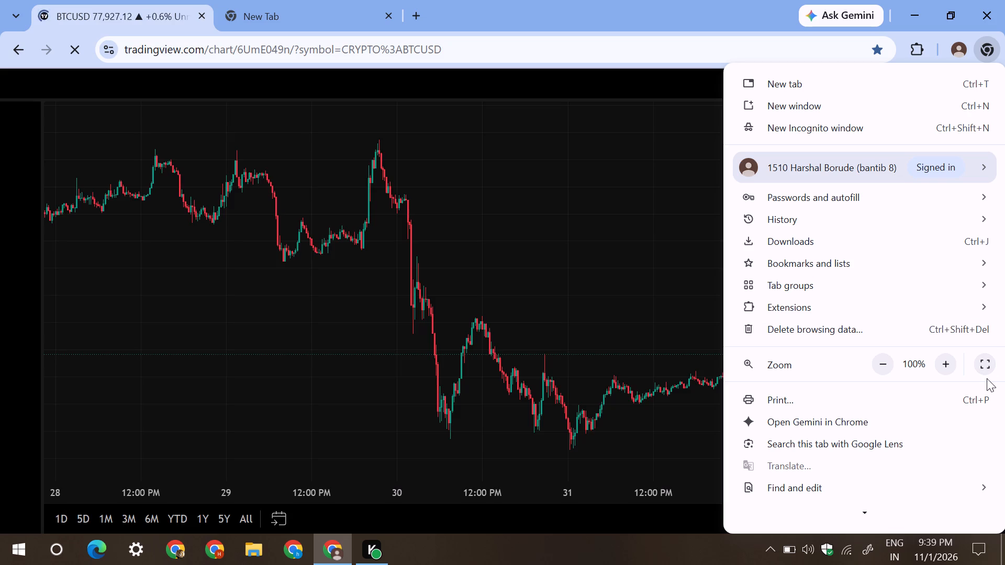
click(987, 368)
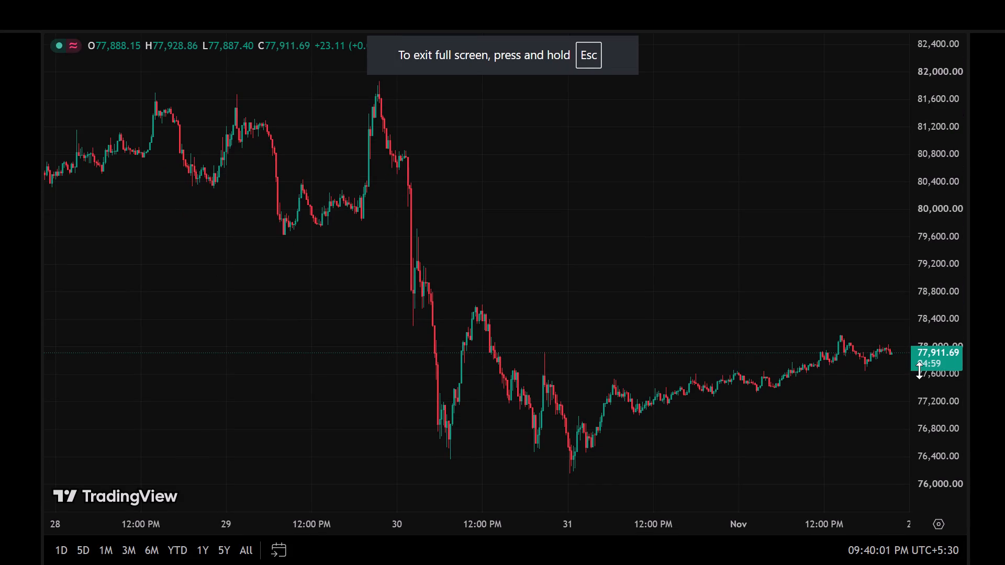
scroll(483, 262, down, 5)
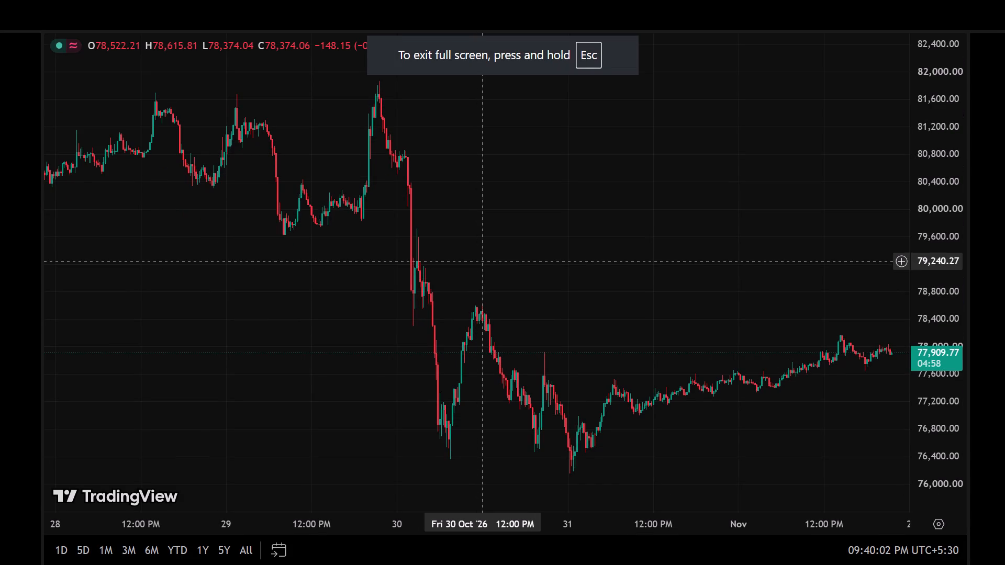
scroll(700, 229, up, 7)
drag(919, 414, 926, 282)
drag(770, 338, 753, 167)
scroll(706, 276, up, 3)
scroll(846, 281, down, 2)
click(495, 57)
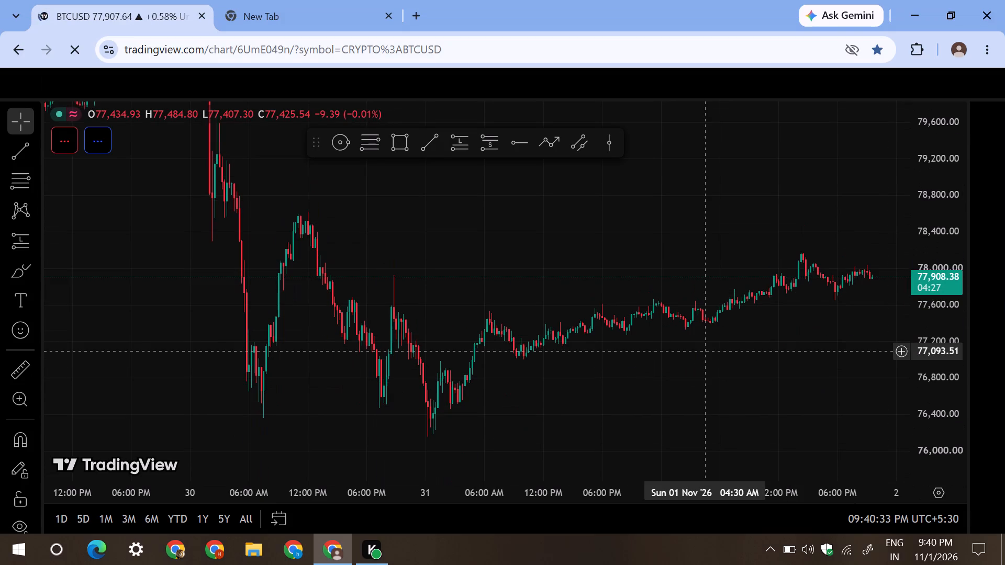
Lower the target of the latest long position on the BTCUSD chart to about 78,181.77.
drag(932, 370, 920, 267)
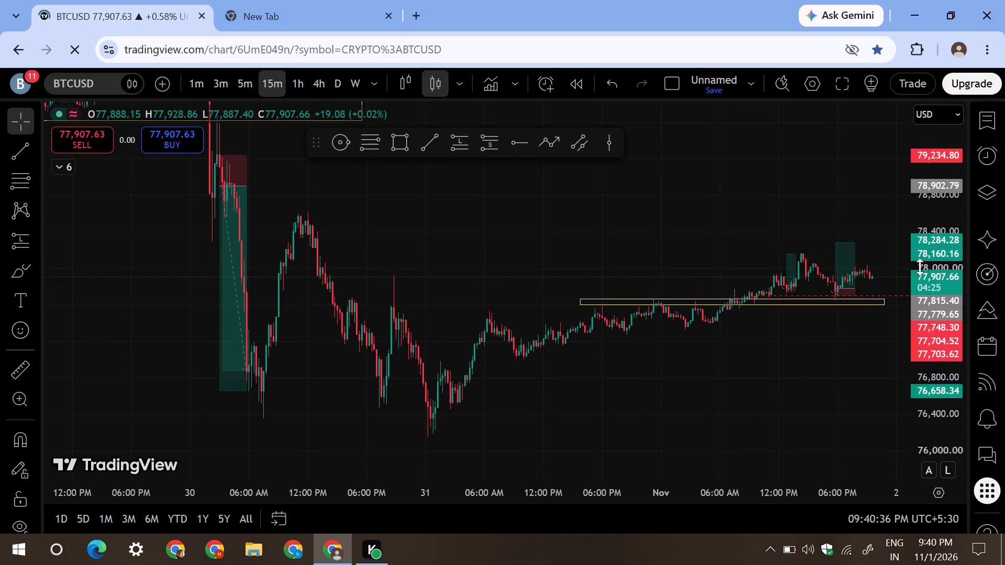
drag(920, 267, 920, 220)
scroll(734, 303, up, 6)
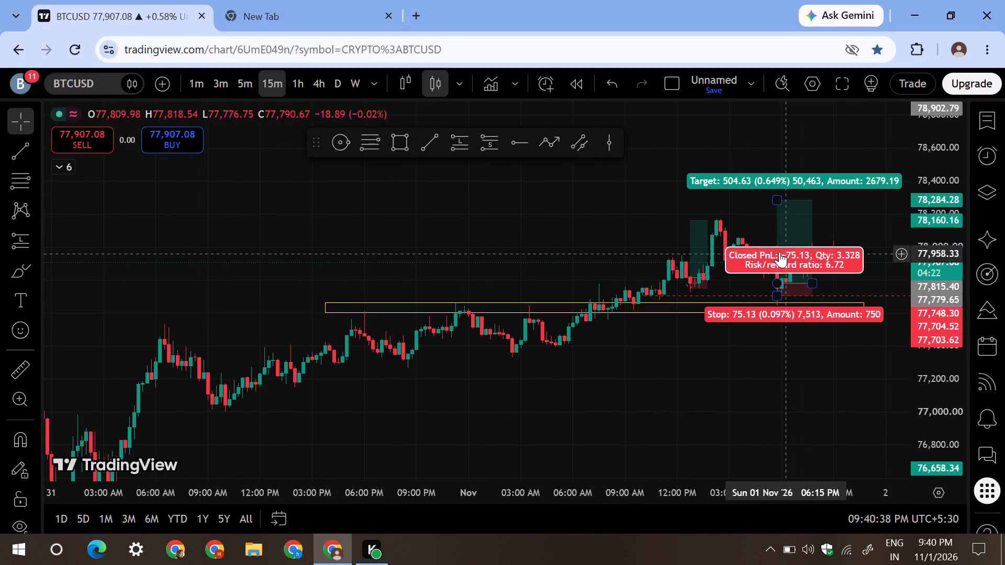
drag(773, 202, 784, 217)
click(898, 230)
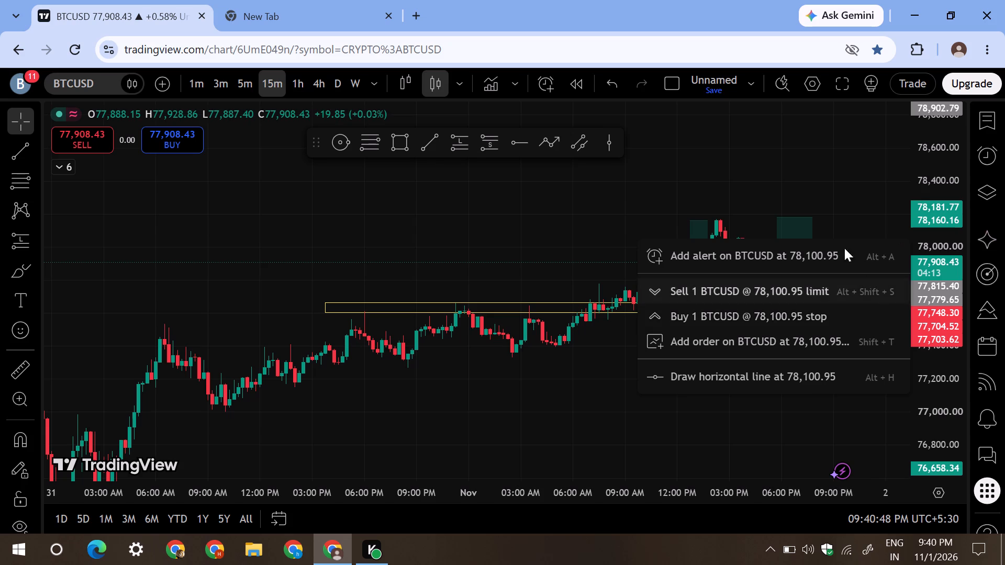
click(812, 188)
Display the chart page in full screen.
click(990, 56)
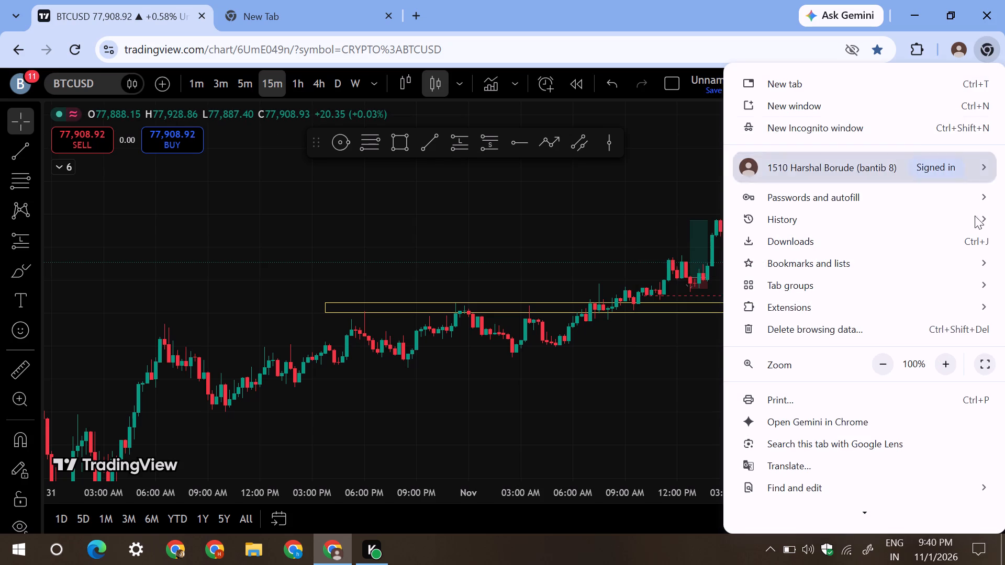
click(987, 354)
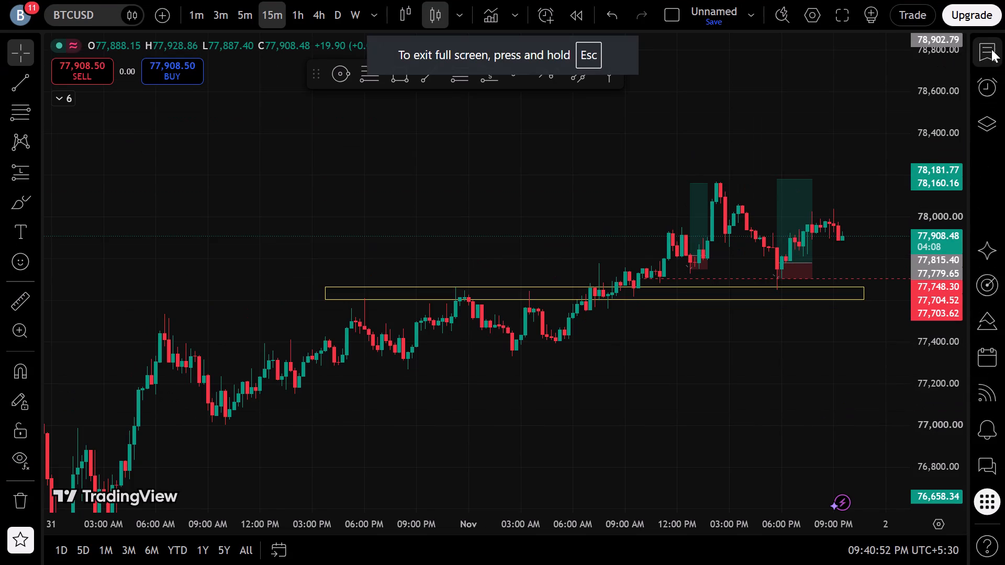
Show the watchlist and switch the chart to XAUUSD.
click(991, 49)
click(893, 198)
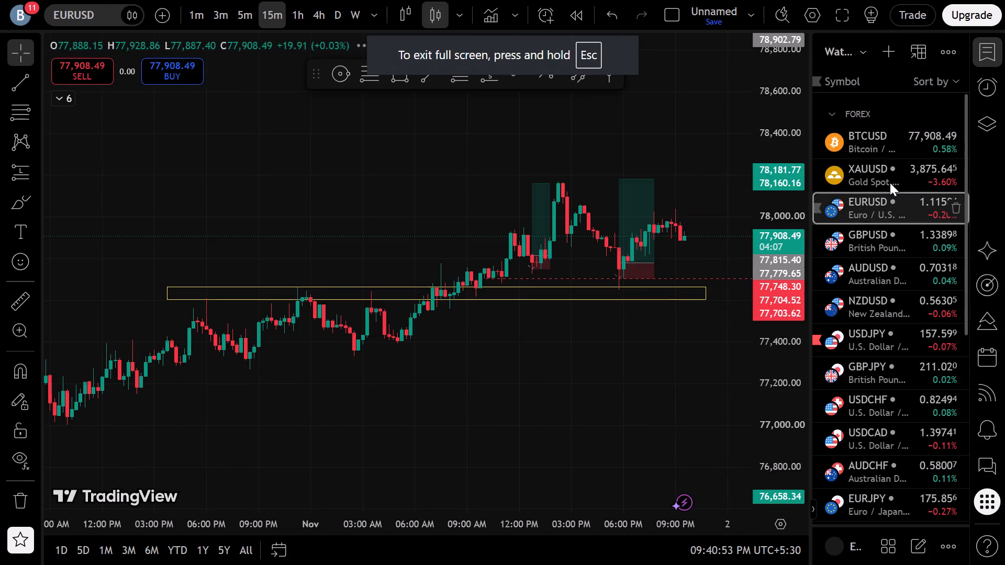
scroll(628, 232, down, 6)
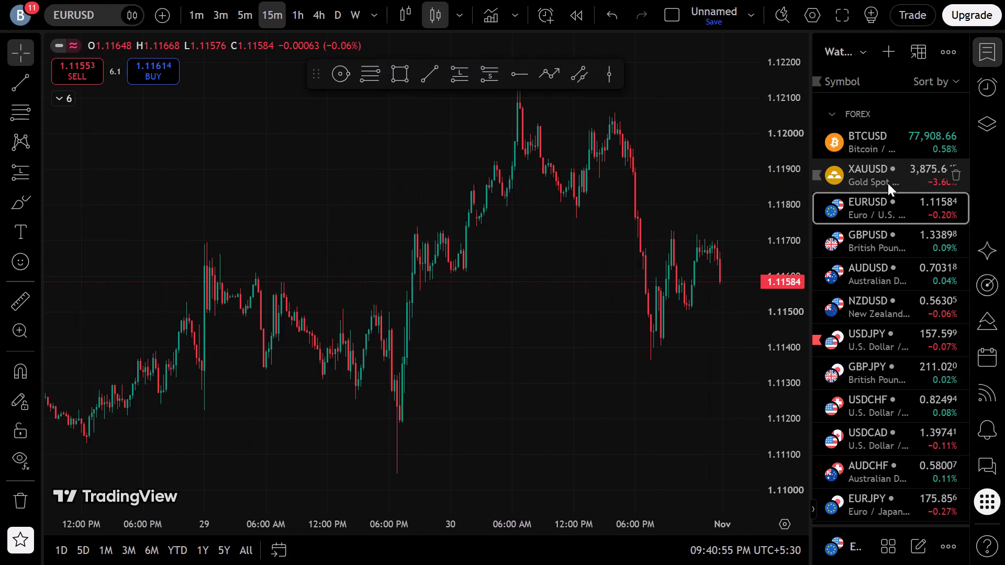
click(892, 183)
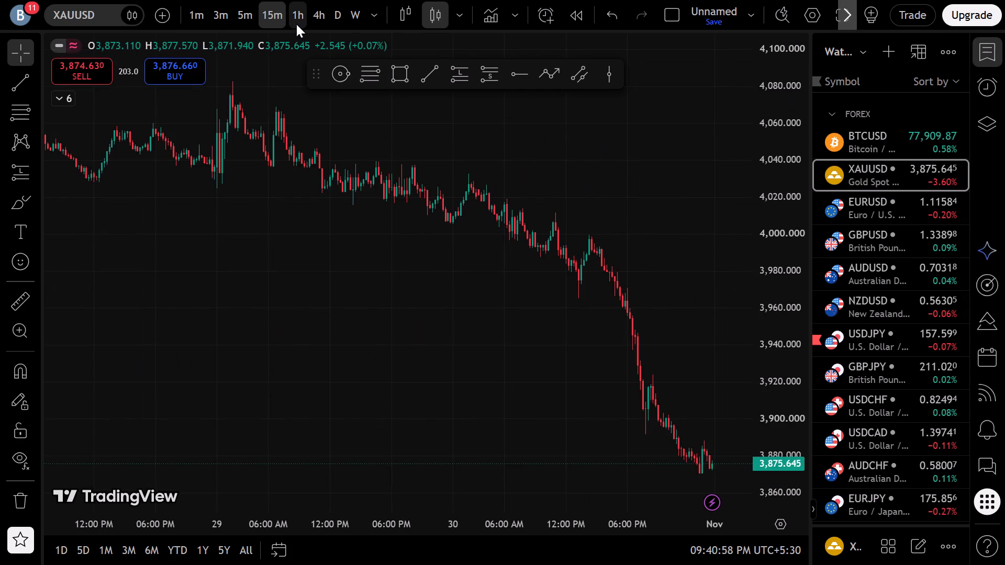
Lower the target of the 30 October short position inside the yellow XAUUSD zone to about 3,996.655.
scroll(292, 236, down, 7)
scroll(340, 379, up, 4)
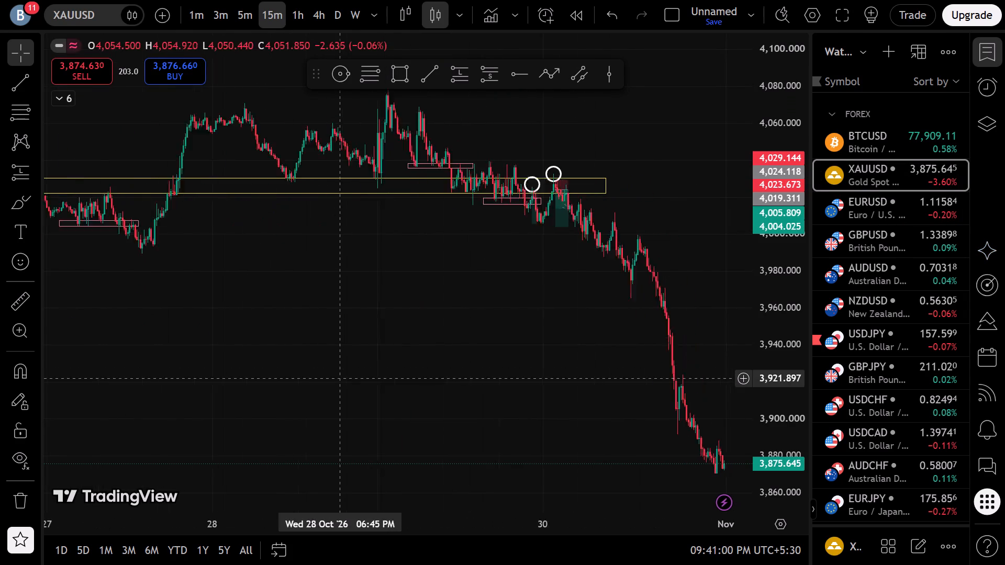
scroll(340, 379, up, 3)
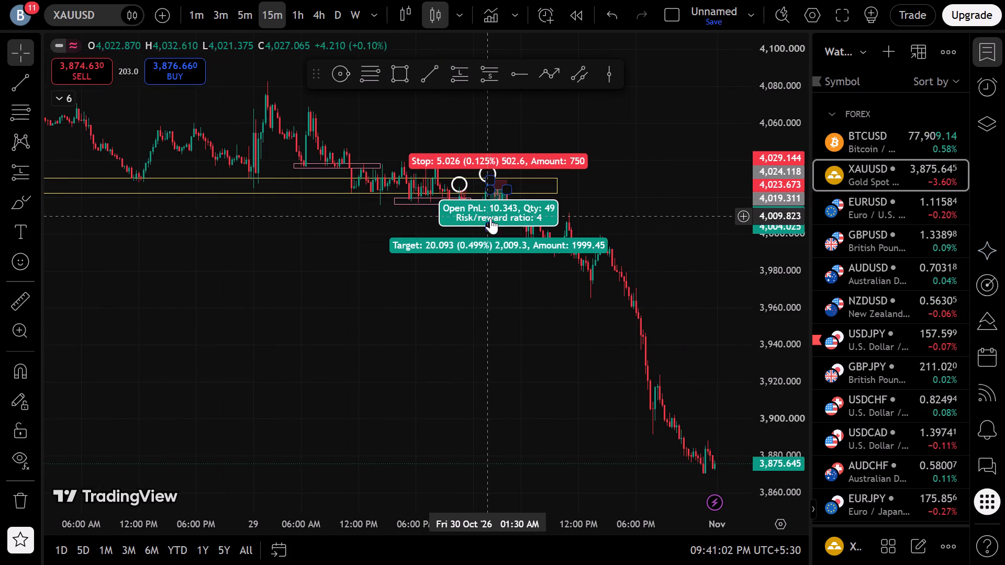
drag(492, 227, 492, 241)
click(428, 276)
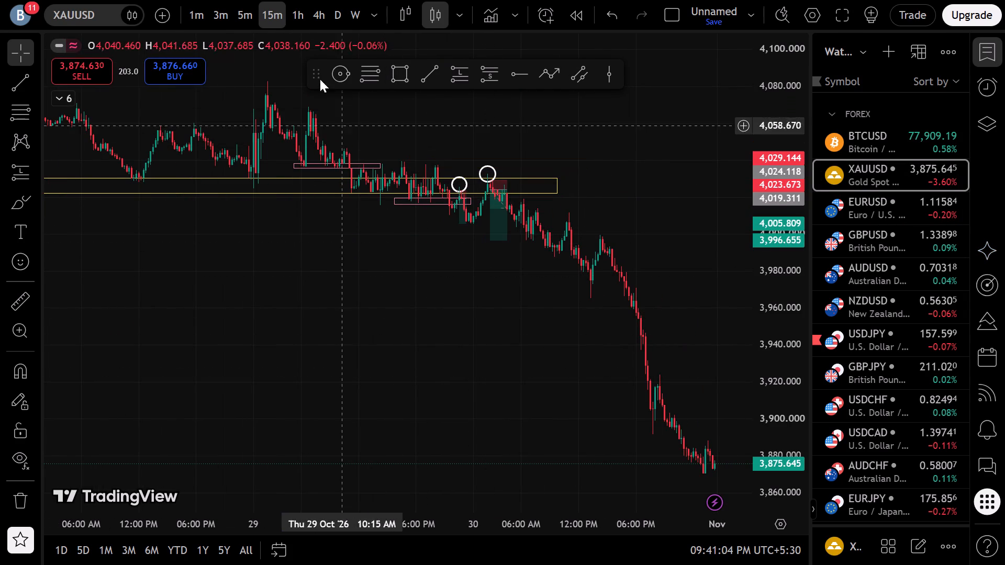
Set the XAUUSD chart to the 5-minute timeframe.
click(236, 24)
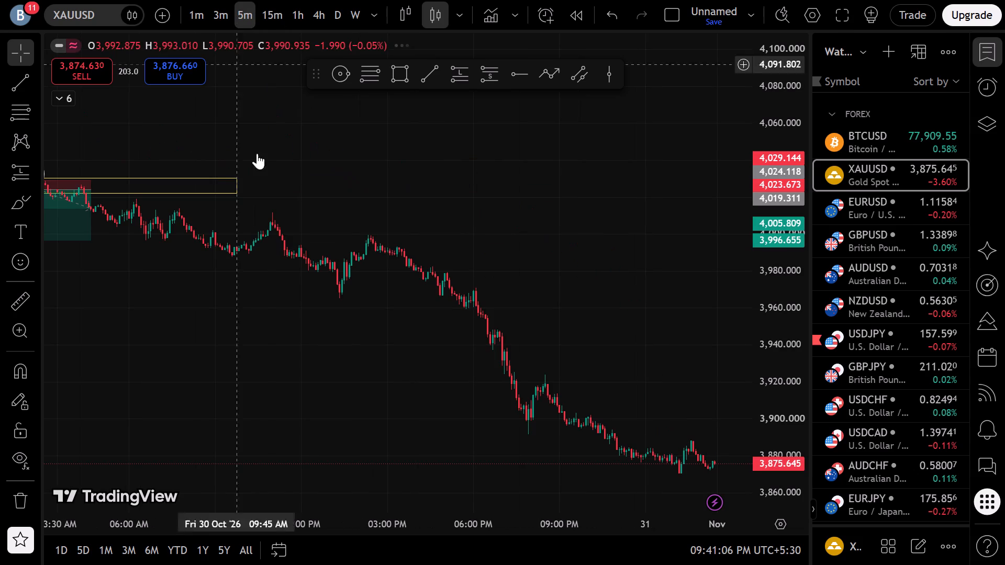
Examine the 5-minute XAUUSD price action on 30 October following the marked short positions.
scroll(368, 347, down, 6)
scroll(668, 304, up, 3)
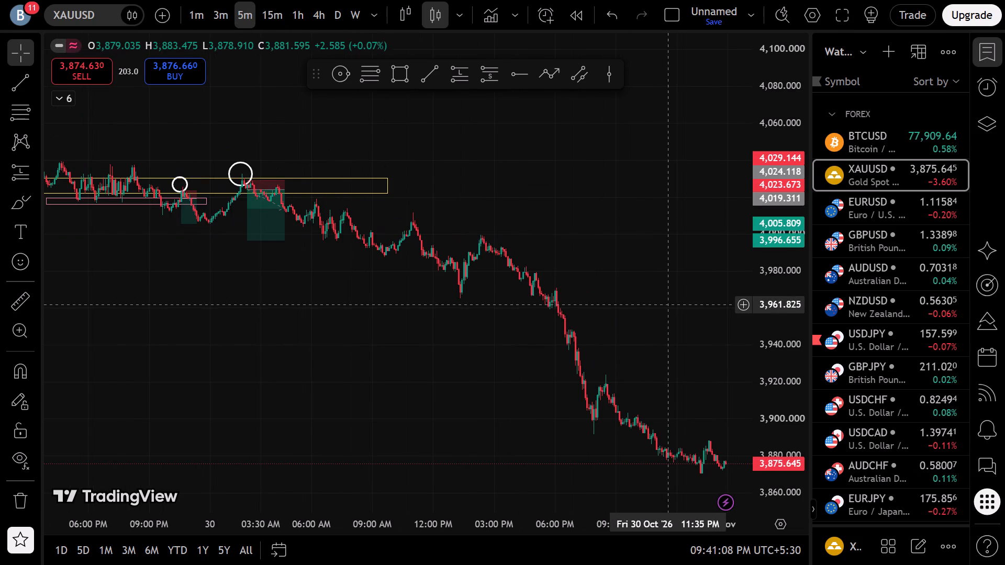
drag(785, 435, 758, 183)
drag(374, 239, 534, 300)
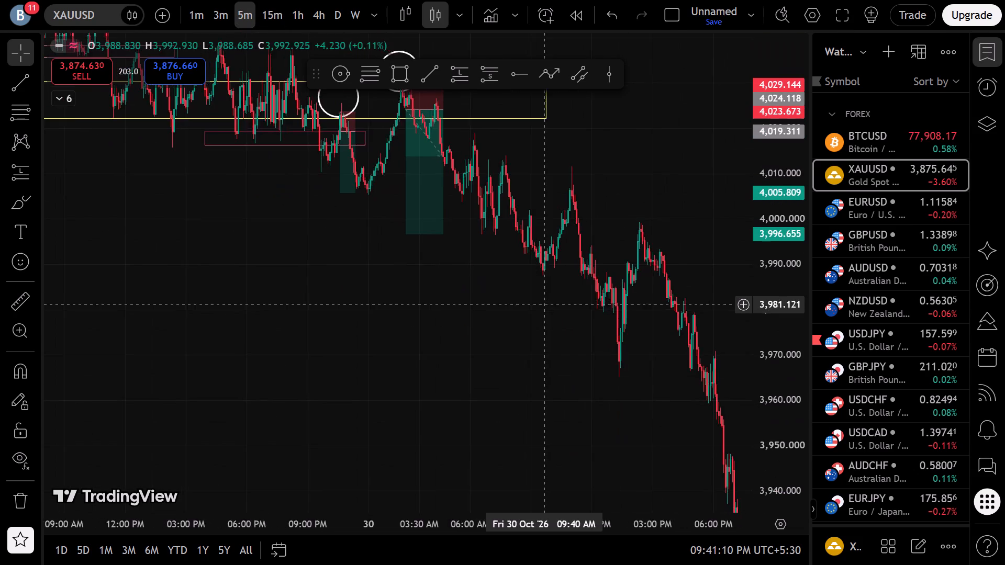
scroll(531, 310, up, 6)
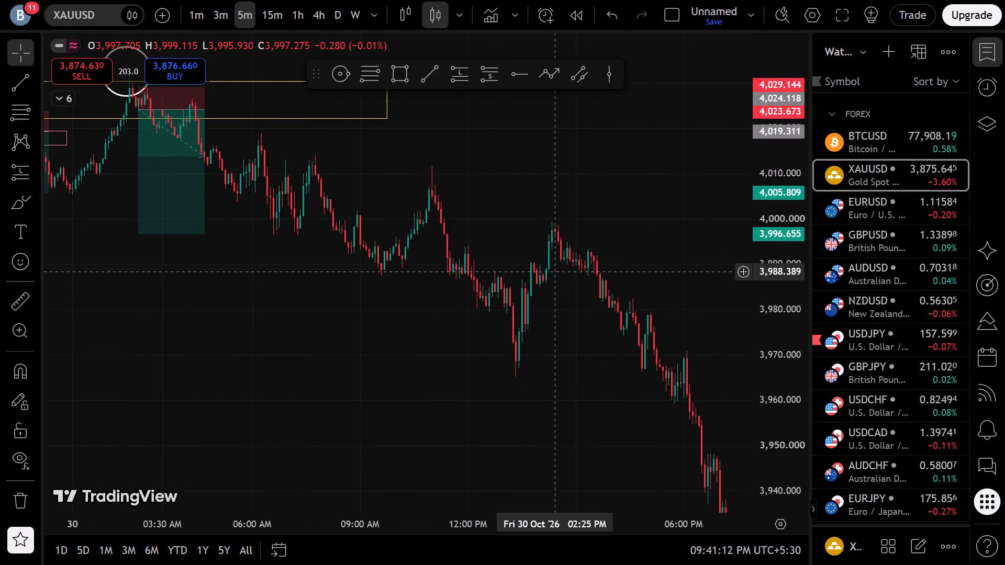
scroll(556, 277, down, 5)
drag(555, 306, 355, 245)
drag(437, 421, 364, 198)
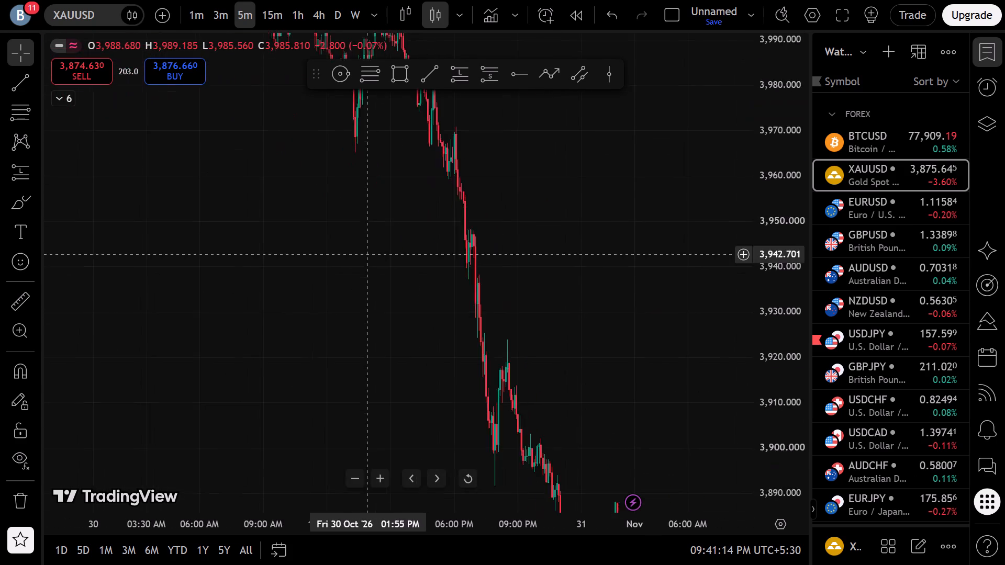
drag(364, 198, 364, 143)
Switch the chart to EURUSD.
click(875, 216)
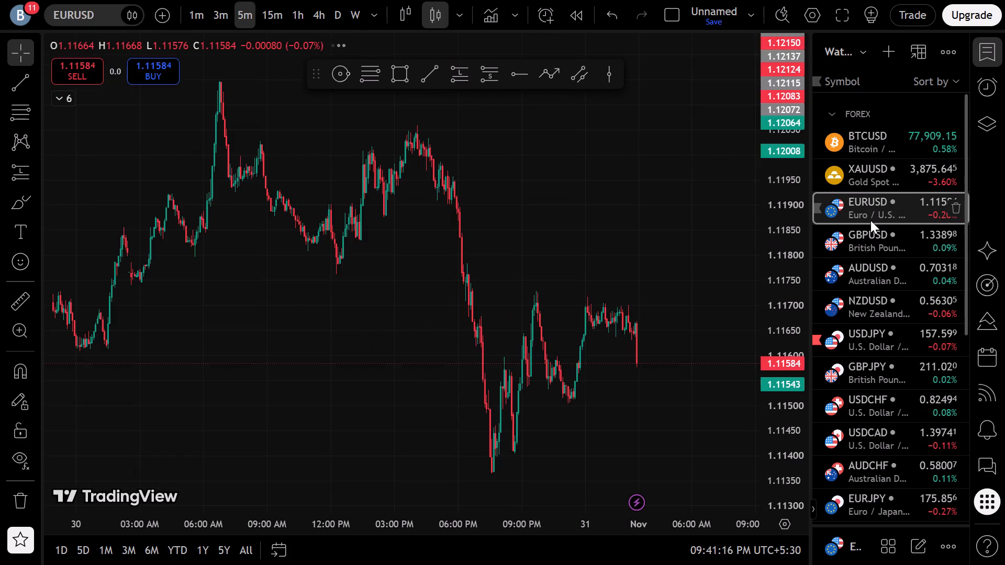
Draw a rectangle zone on EURUSD between about 1.11740 and 1.11700, from the 29 October evening highs to about 04:35 AM on 30 October.
scroll(530, 249, down, 3)
drag(266, 354, 541, 296)
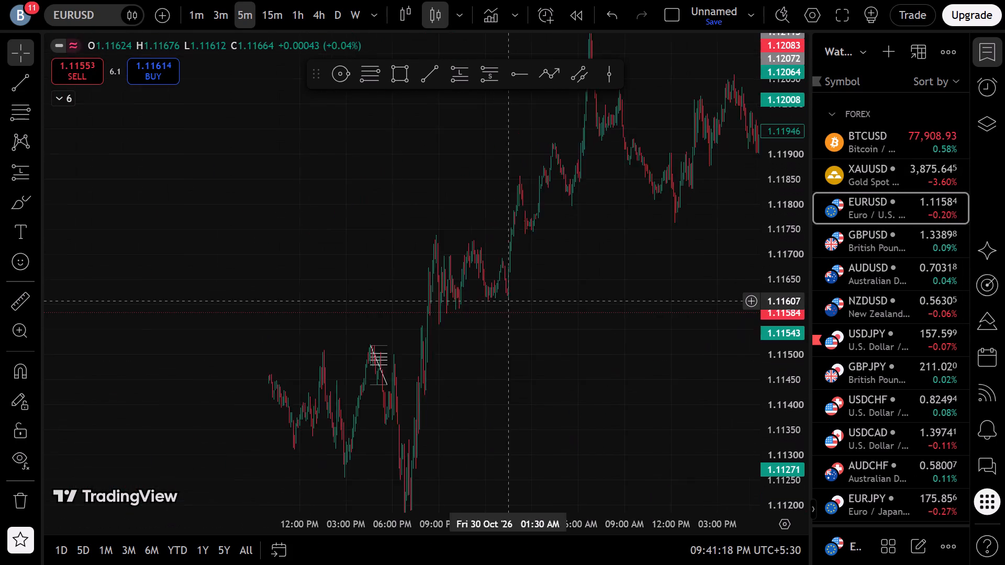
scroll(403, 308, up, 6)
click(497, 230)
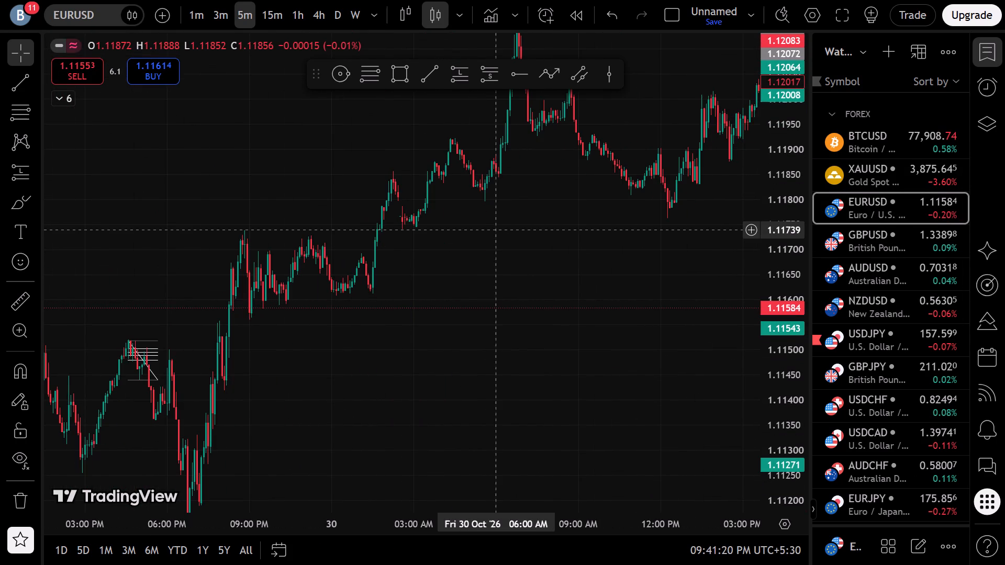
drag(447, 324, 638, 300)
scroll(604, 308, up, 6)
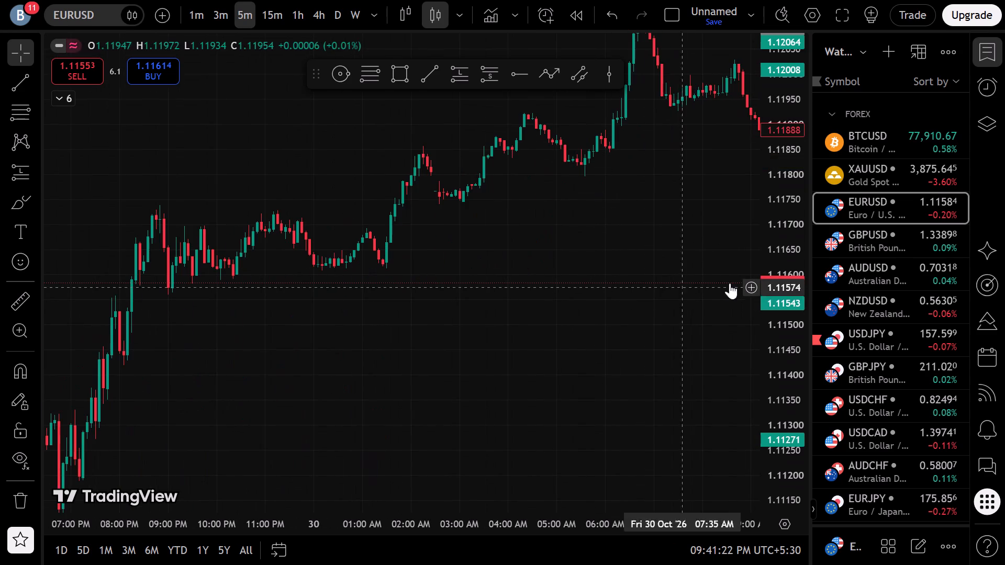
drag(781, 348, 776, 278)
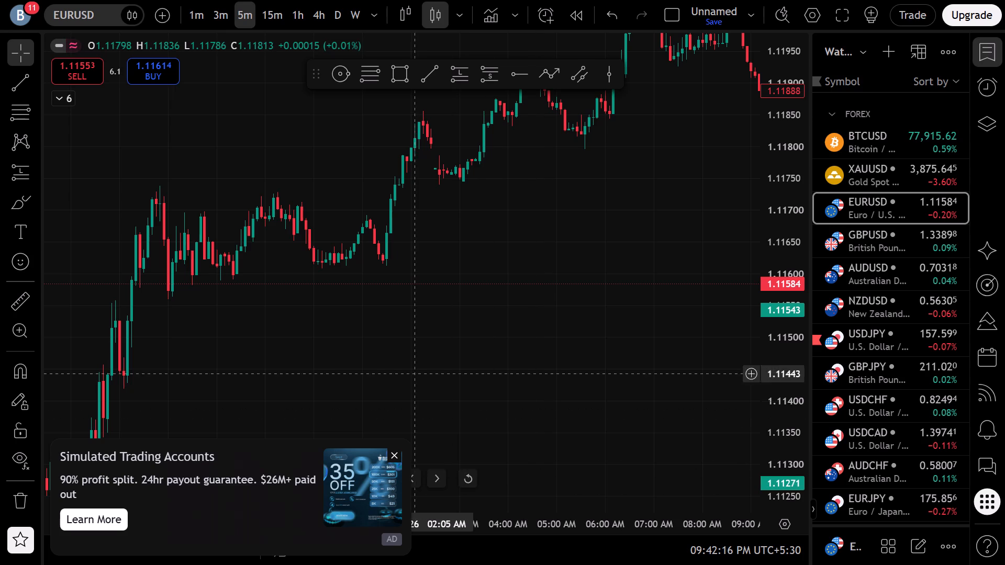
click(401, 78)
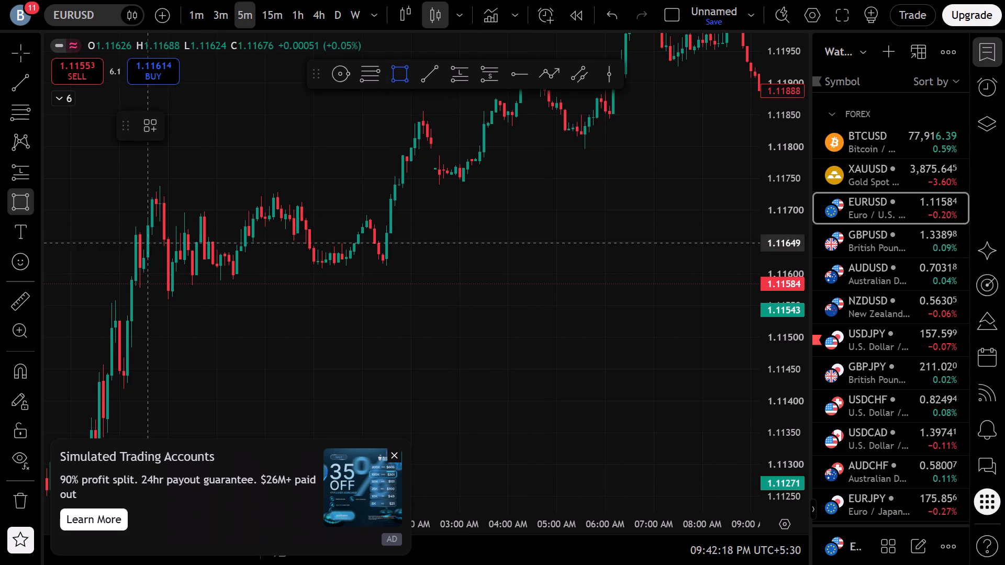
click(106, 185)
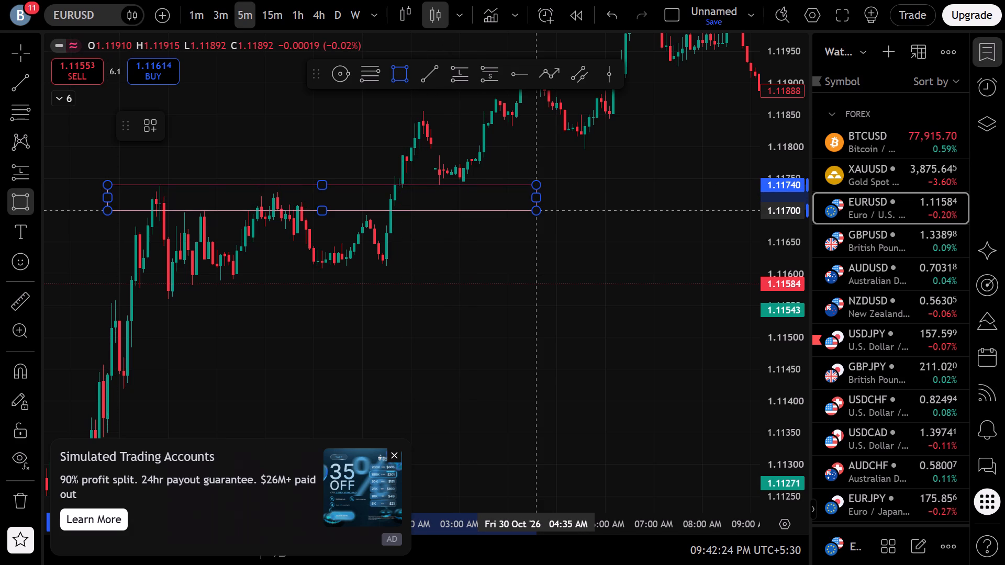
click(538, 211)
click(569, 264)
drag(504, 270, 575, 370)
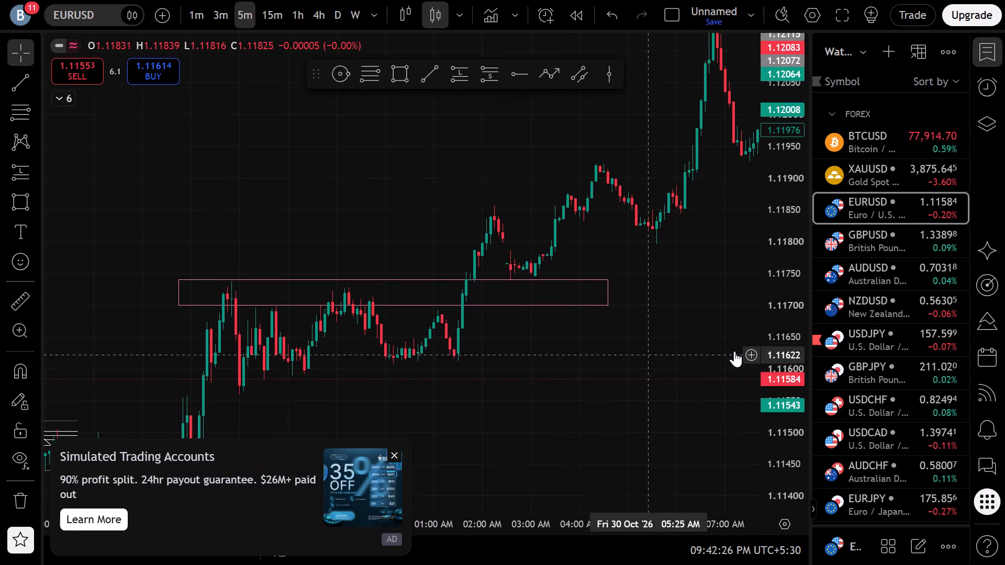
Dismiss the advertisement and examine the EURUSD 5-minute price action on 30 October relative to the rectangle zone.
drag(783, 401, 703, 69)
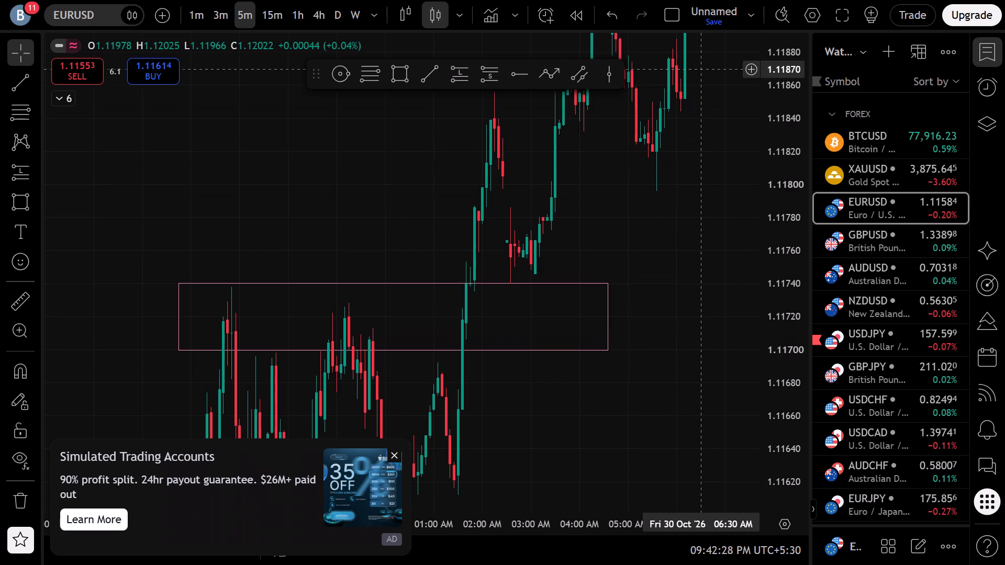
drag(703, 69, 691, 213)
click(394, 451)
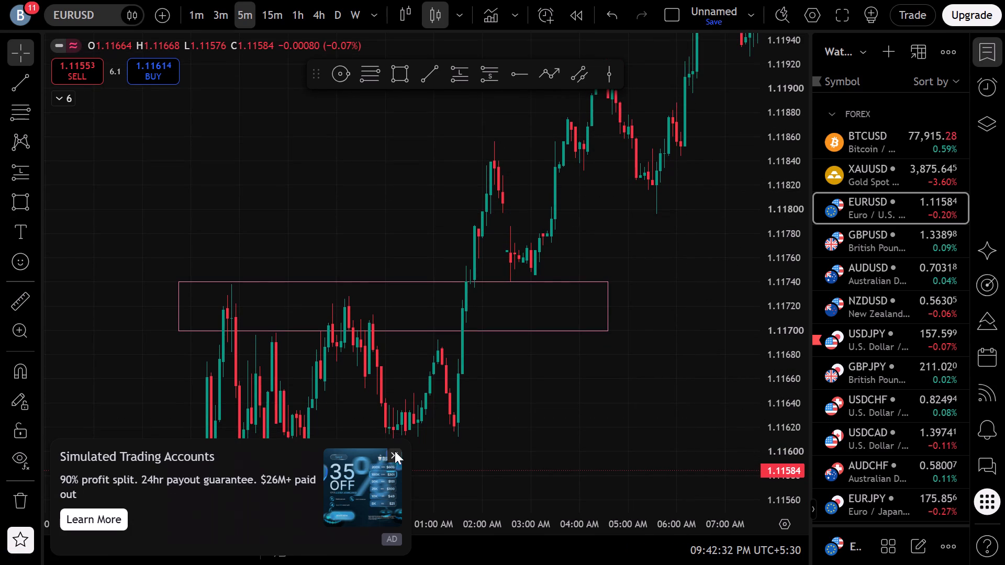
drag(766, 270, 732, 428)
drag(617, 435, 0, 351)
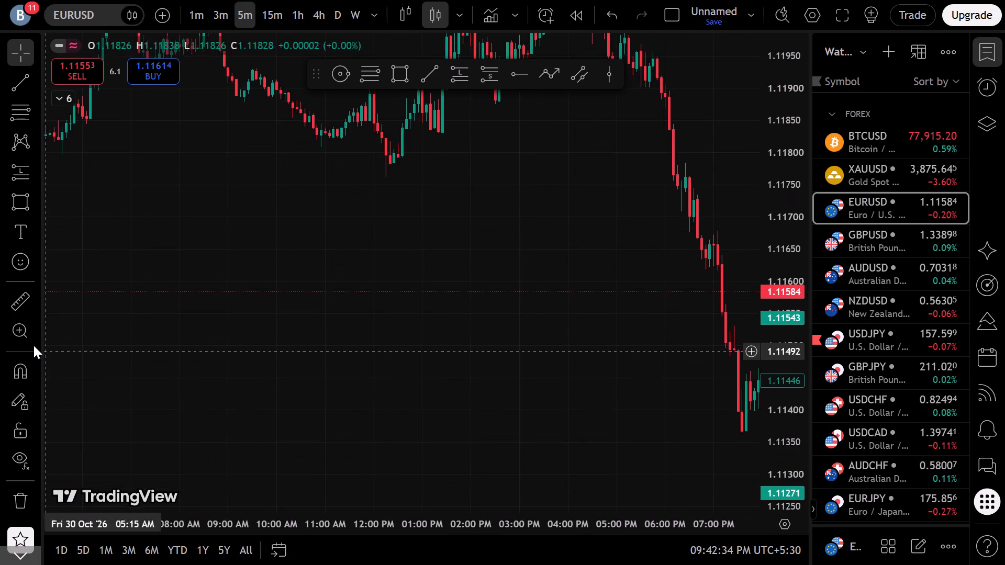
scroll(571, 379, down, 6)
drag(603, 245, 646, 412)
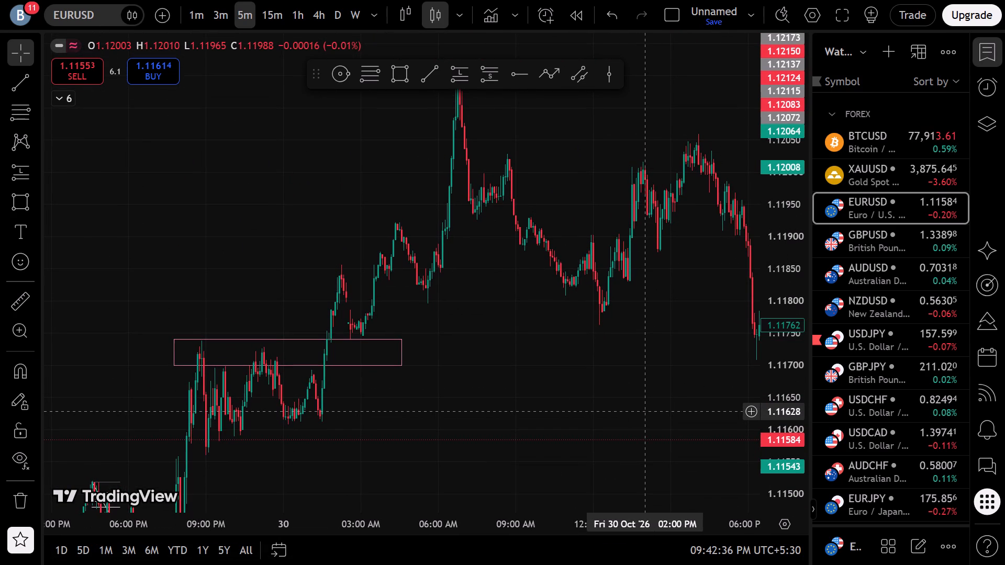
drag(646, 412, 646, 411)
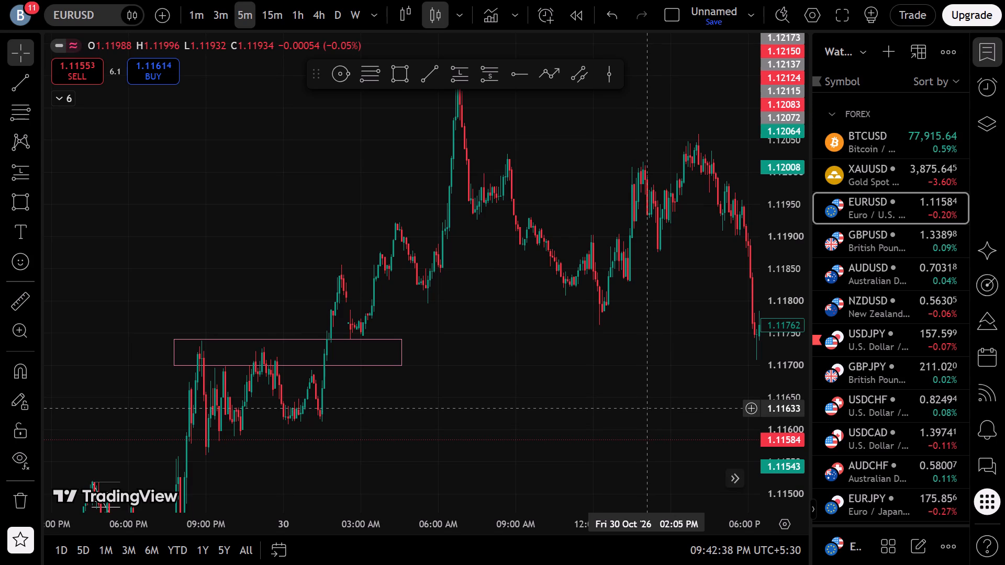
drag(628, 380, 261, 242)
drag(613, 274, 493, 274)
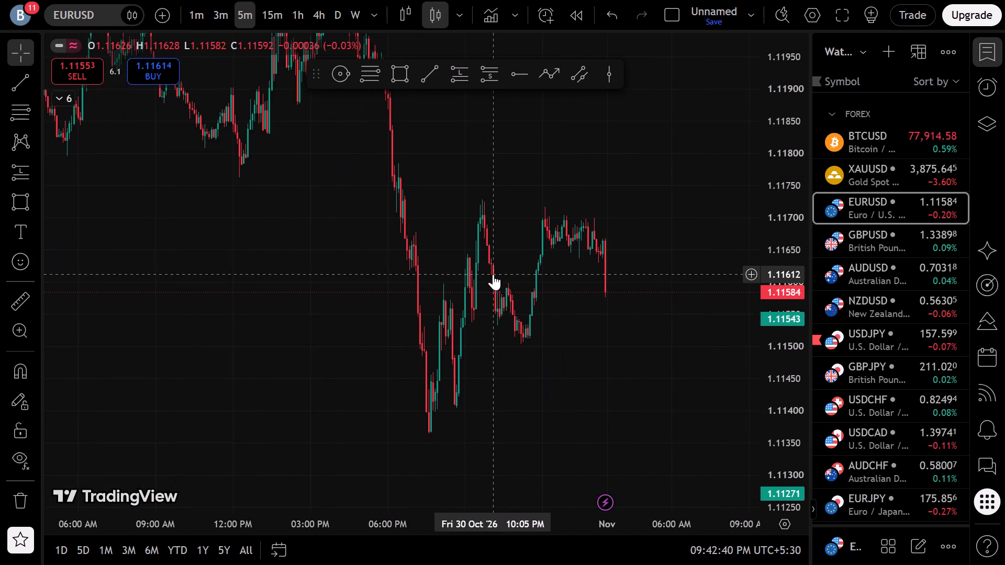
drag(377, 259, 624, 389)
Hide the watchlist to widen the chart area.
click(990, 55)
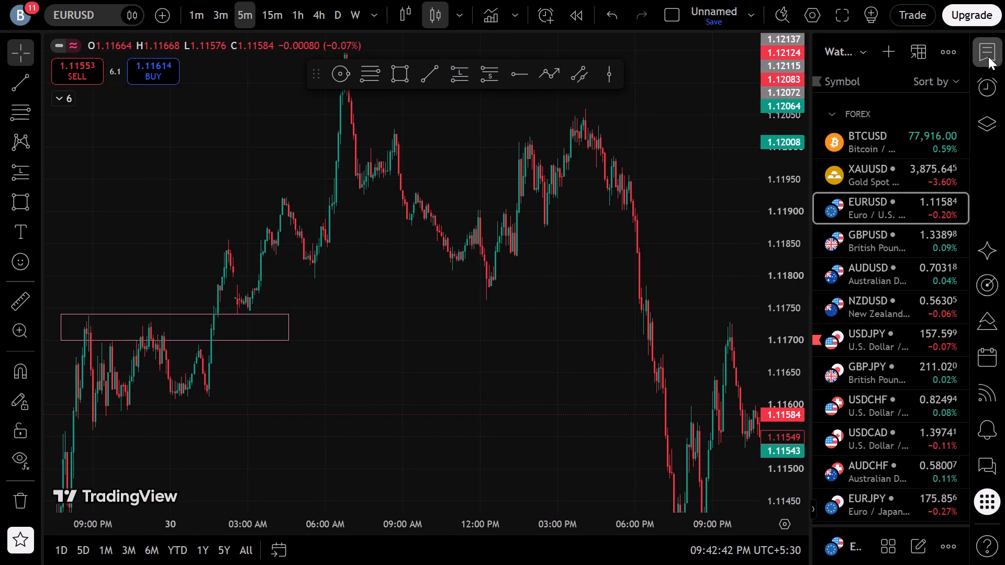
Examine the EURUSD 5-minute price action on 29 and 30 October before and after the rectangle zone.
drag(957, 117, 839, 301)
drag(475, 323, 861, 245)
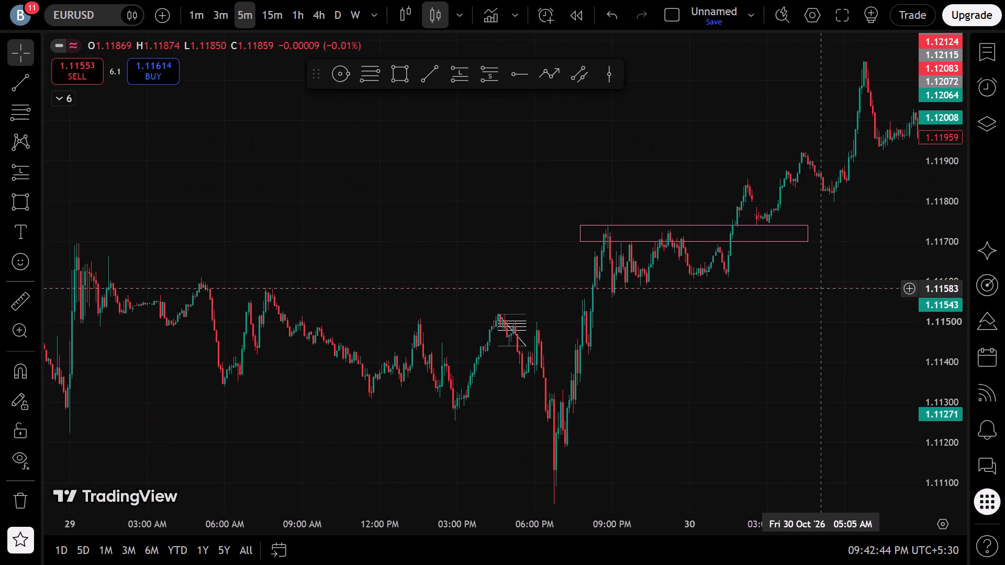
click(769, 312)
click(769, 312)
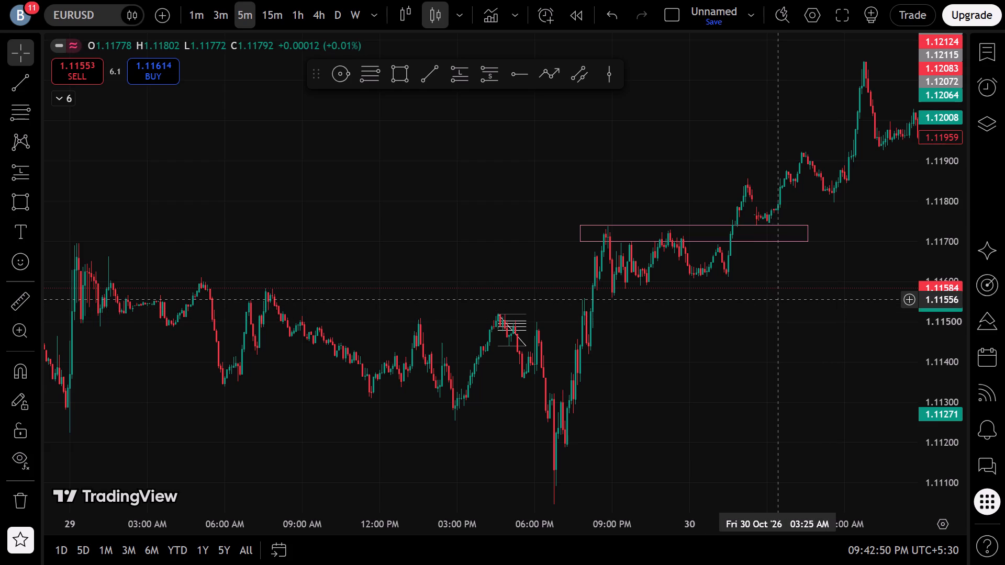
click(777, 299)
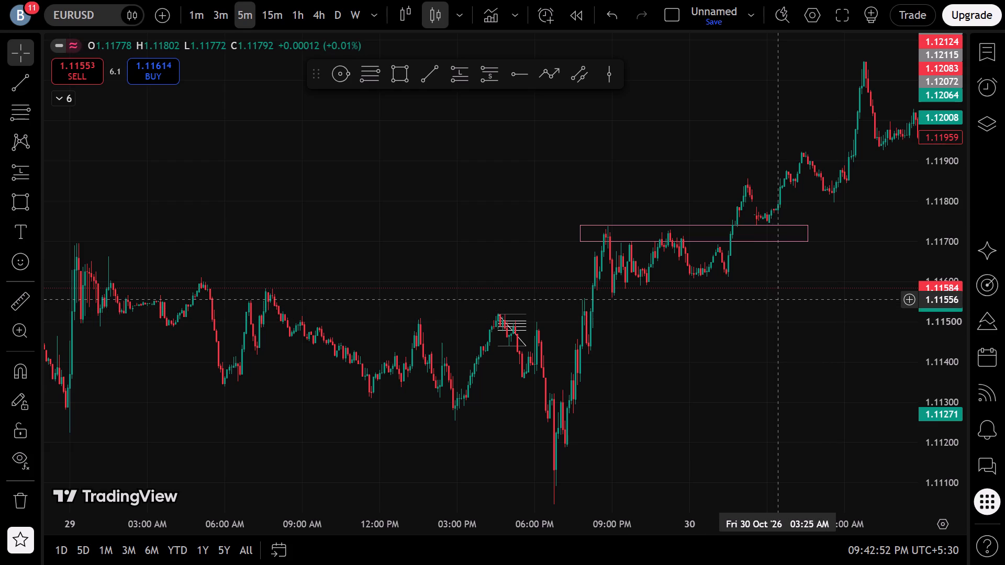
click(777, 299)
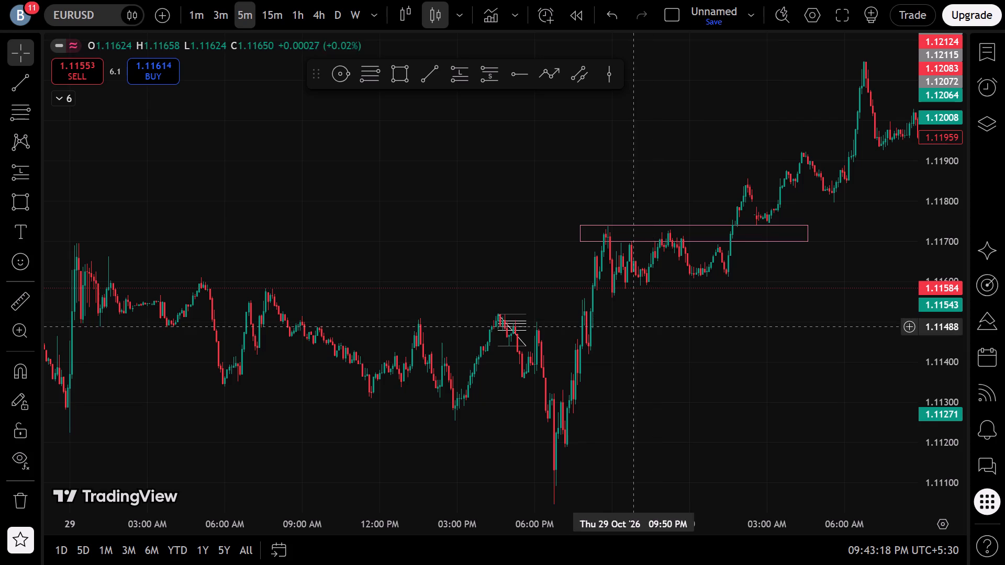
drag(460, 369, 521, 346)
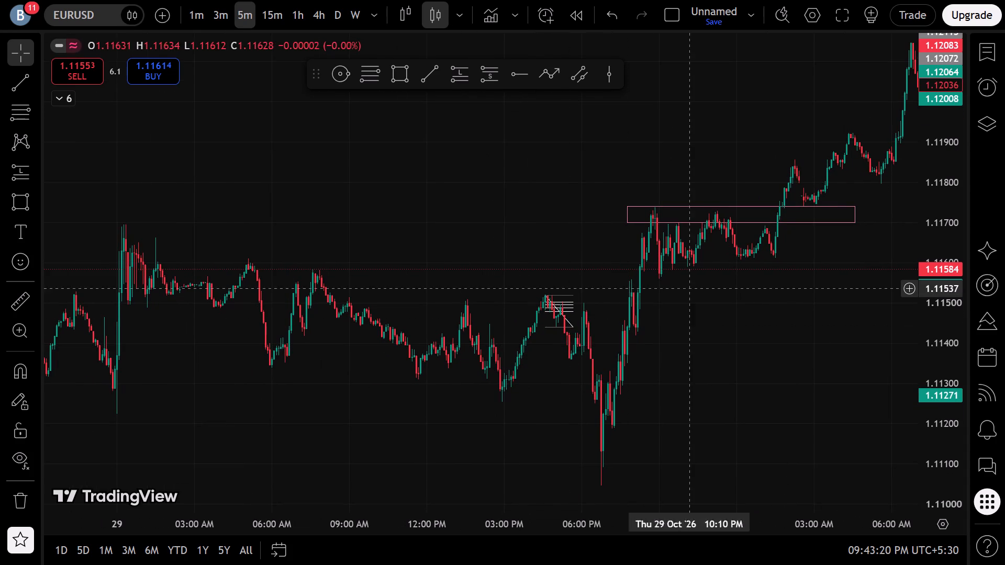
drag(864, 289, 460, 367)
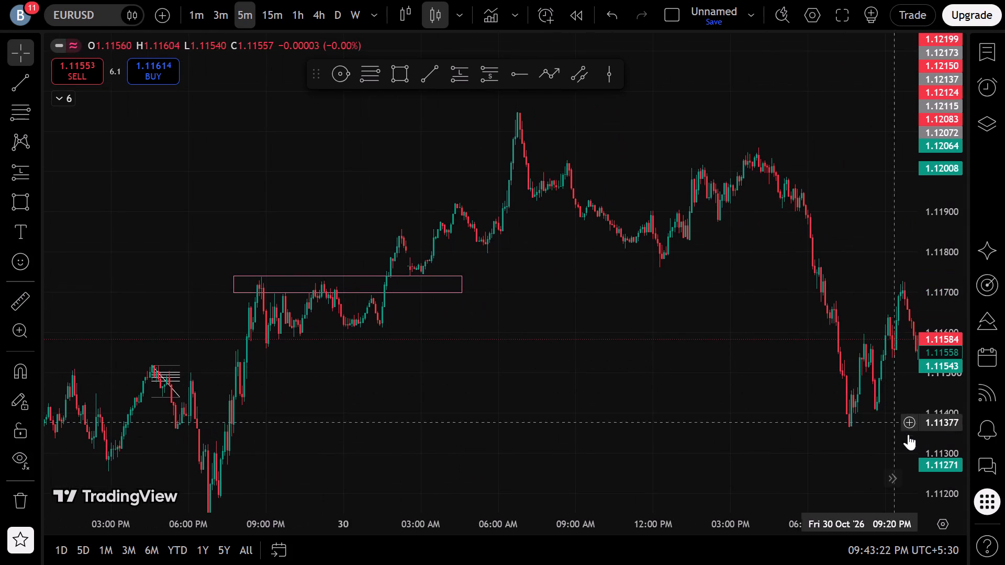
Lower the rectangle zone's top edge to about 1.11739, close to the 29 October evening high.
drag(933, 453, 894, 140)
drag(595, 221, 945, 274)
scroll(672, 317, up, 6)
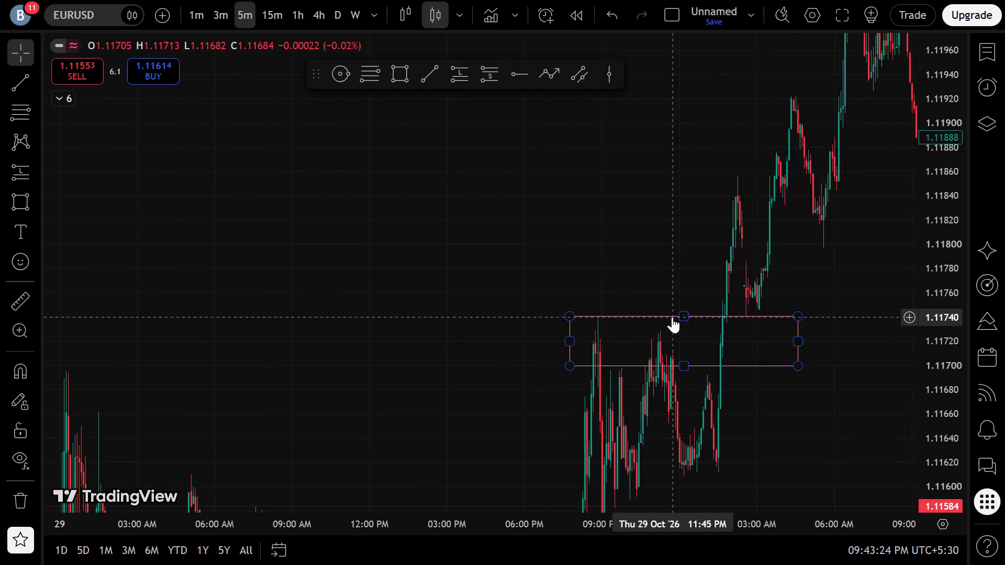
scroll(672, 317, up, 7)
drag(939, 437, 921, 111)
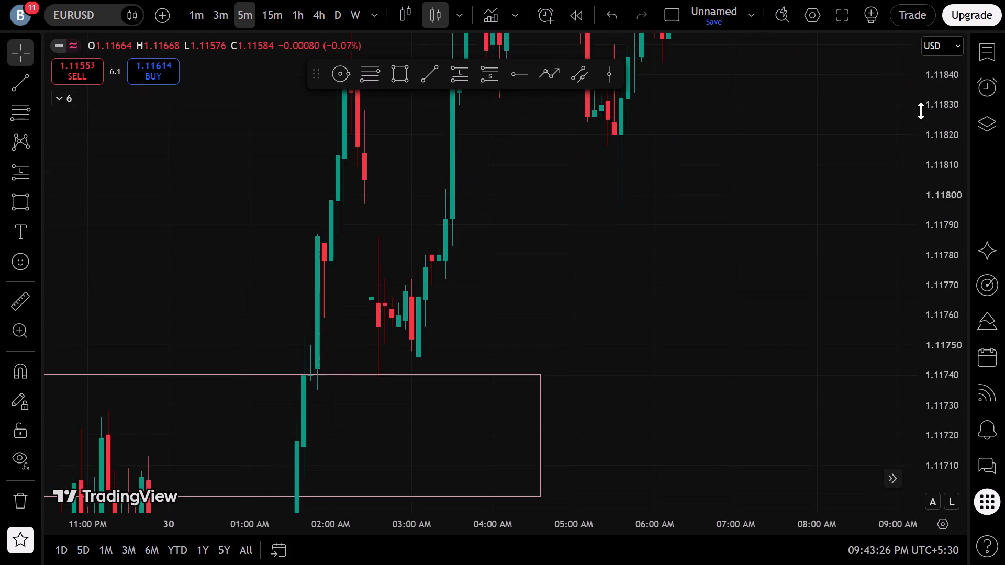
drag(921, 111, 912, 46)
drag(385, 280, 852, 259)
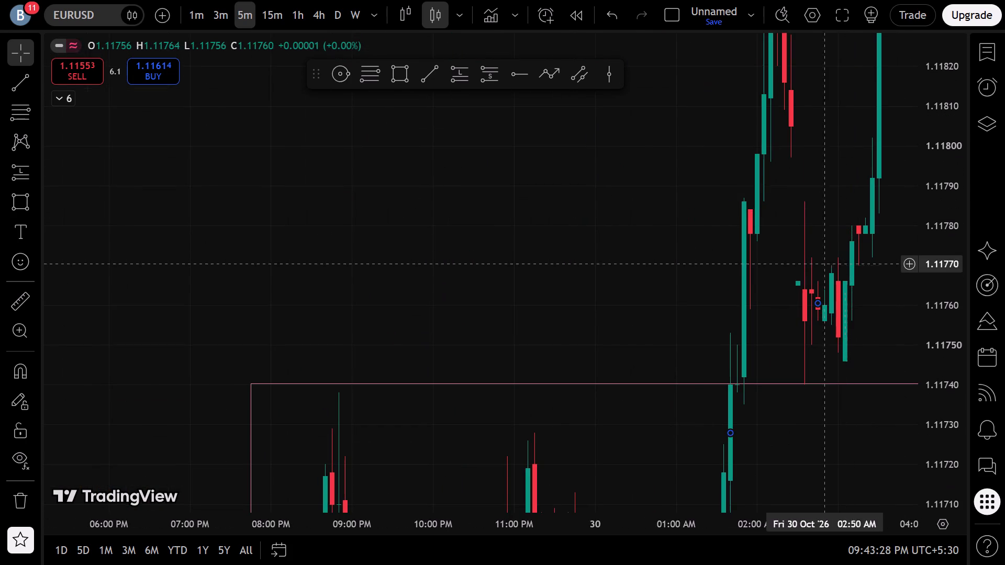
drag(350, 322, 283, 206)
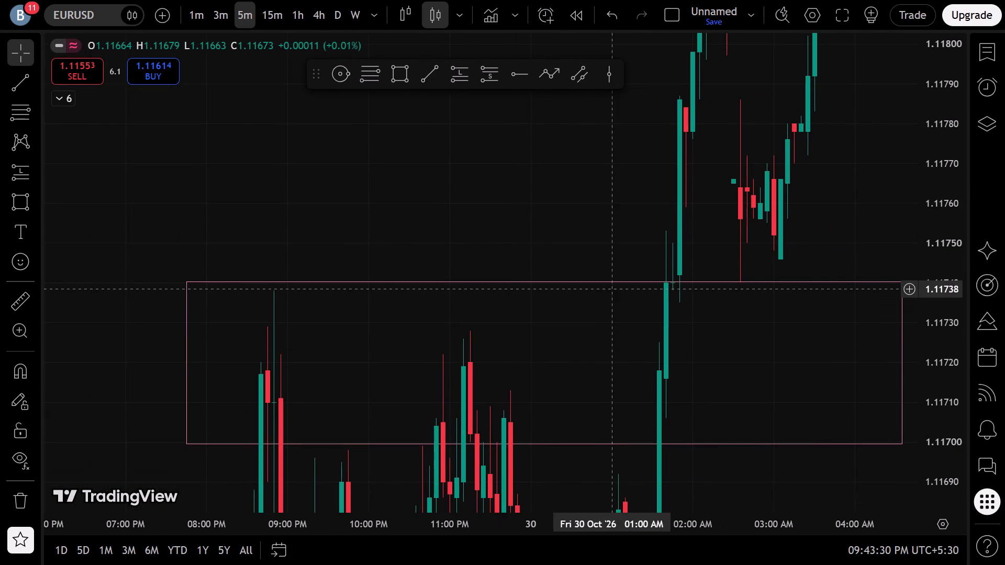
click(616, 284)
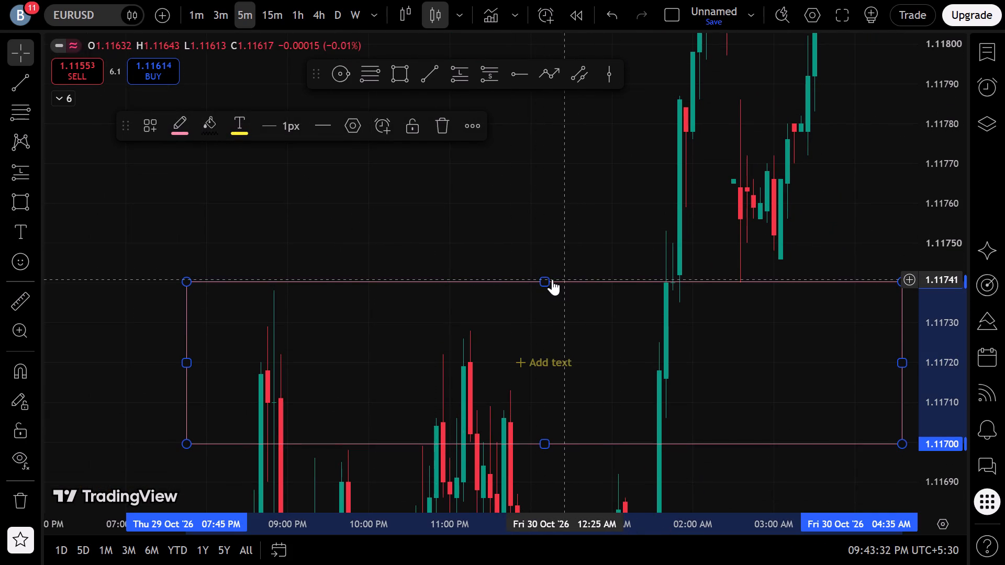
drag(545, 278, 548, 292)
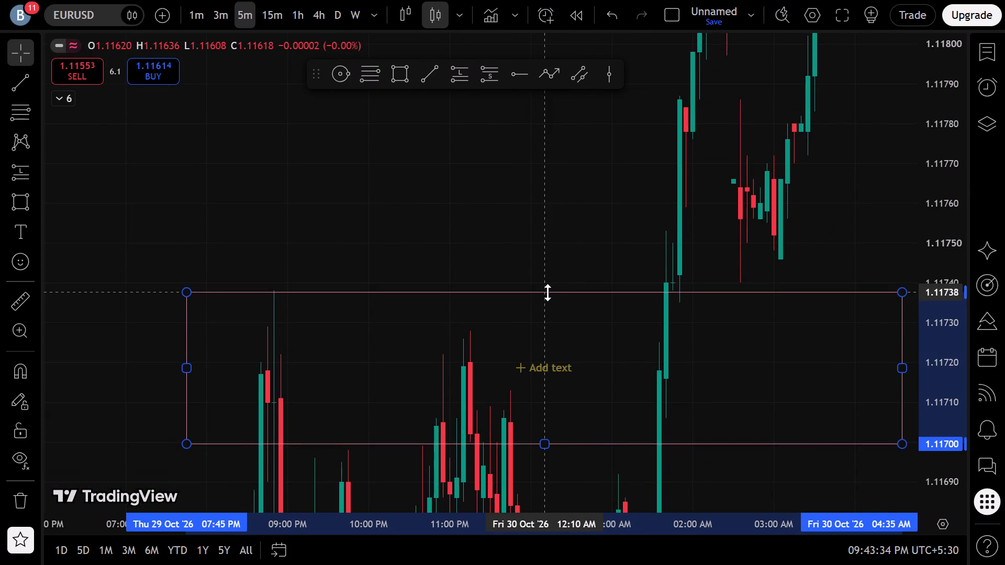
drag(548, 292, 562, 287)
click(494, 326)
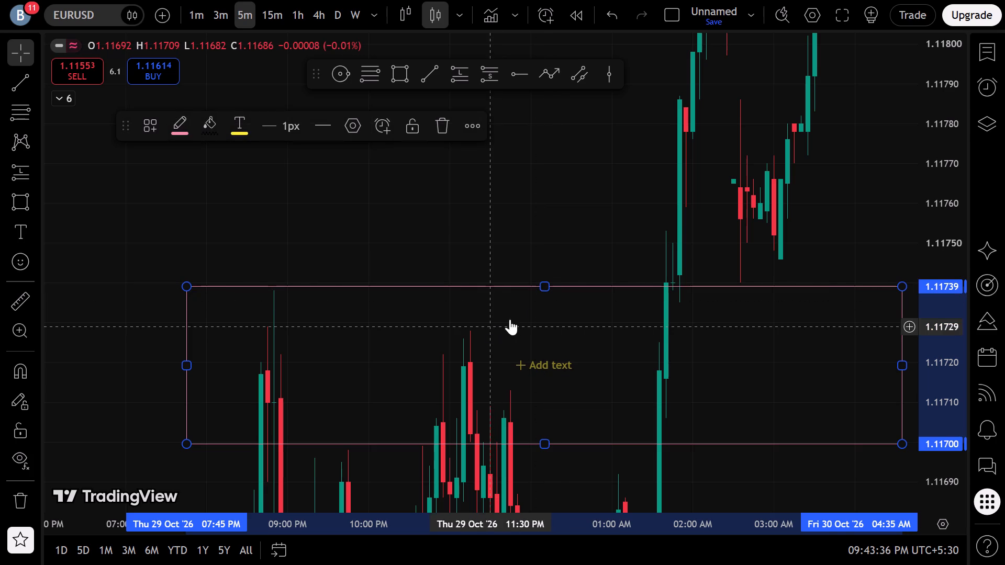
Examine the 5-minute price action around the zone and back through the 28 and 29 October moves.
drag(935, 133, 865, 446)
drag(789, 427, 396, 404)
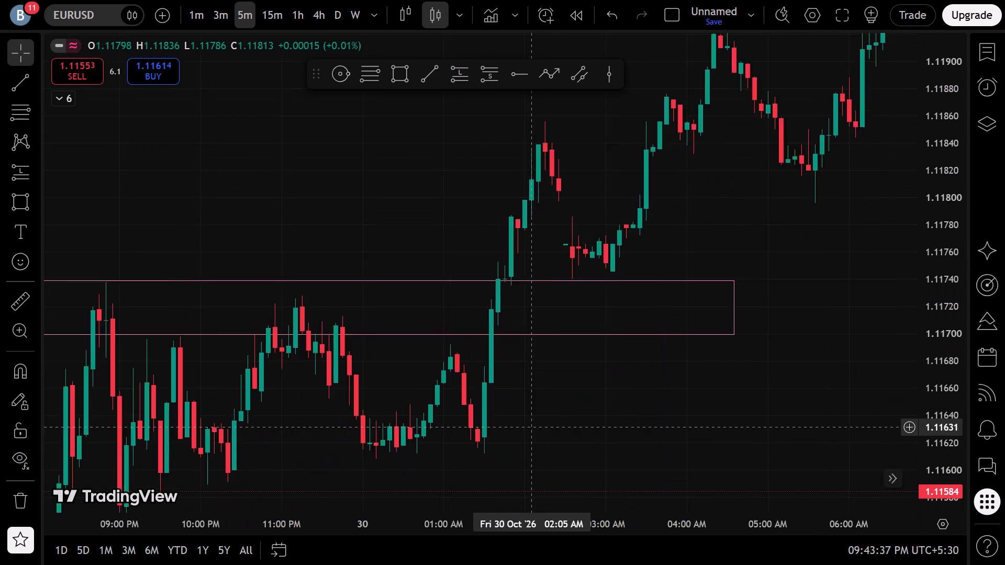
scroll(548, 366, down, 6)
drag(923, 148, 848, 403)
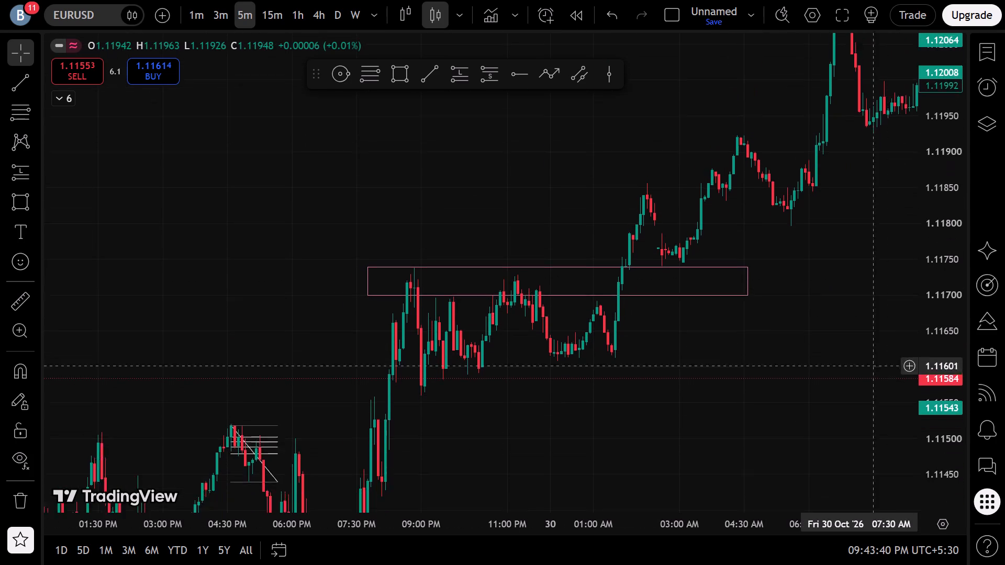
drag(848, 403, 731, 459)
scroll(577, 386, down, 6)
drag(282, 245, 545, 29)
scroll(488, 214, up, 1)
drag(363, 236, 397, 297)
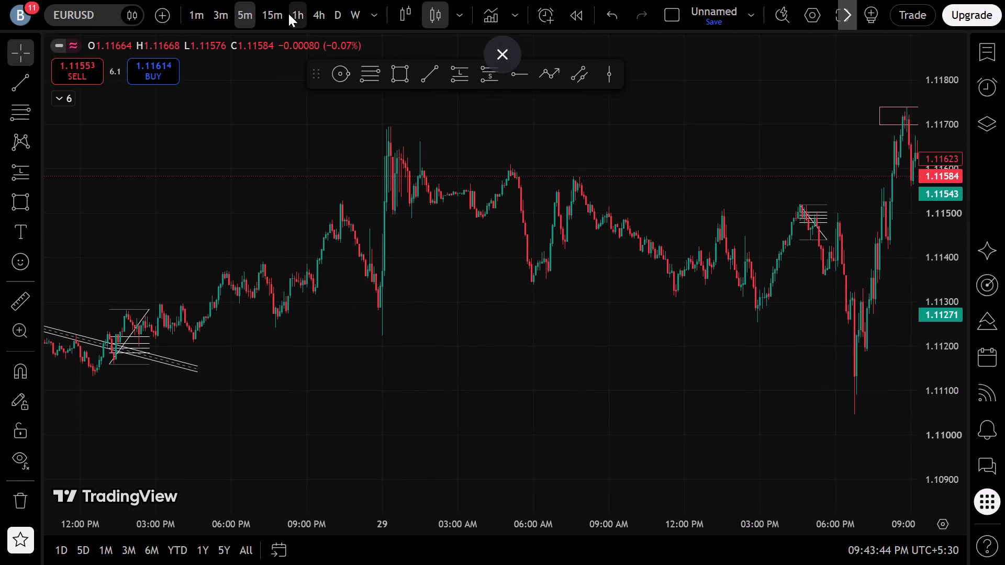
View EURUSD on the 1-hour timeframe with the chart view reset to examine the 27 to 30 October price action.
click(288, 14)
click(552, 477)
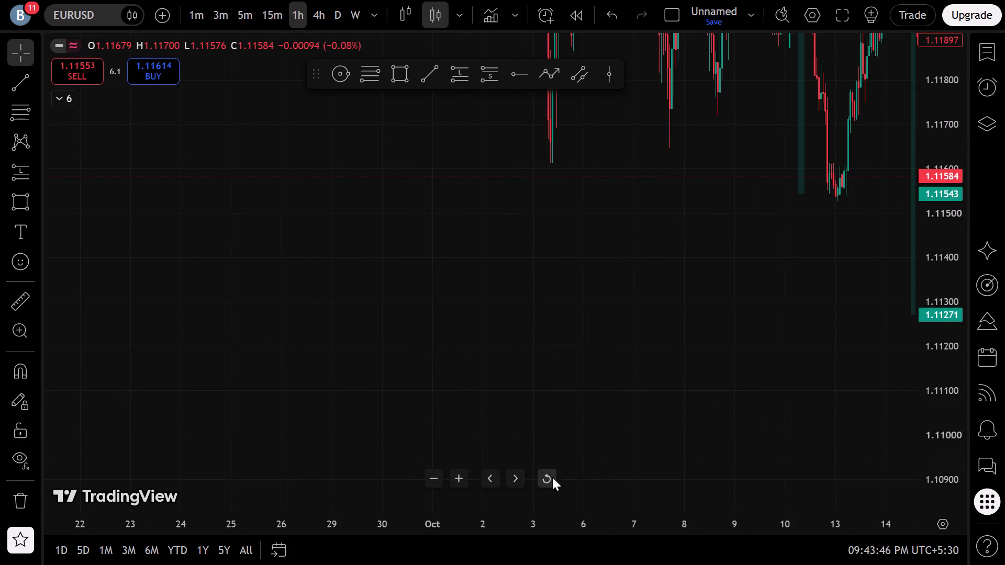
scroll(430, 228, down, 5)
scroll(430, 227, up, 10)
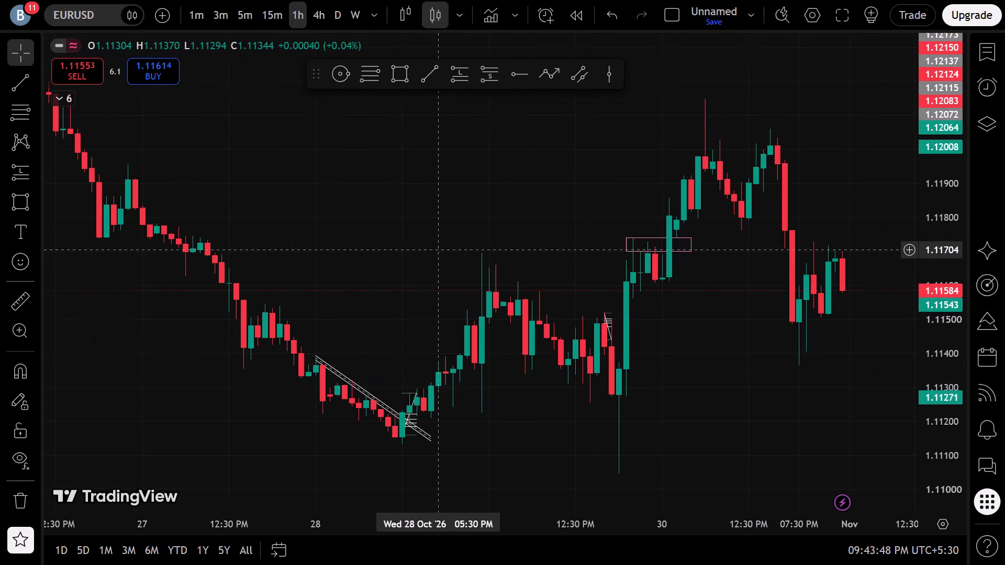
Set the EURUSD chart to the 15-minute timeframe.
click(249, 7)
click(261, 8)
Remove all drawings from the EURUSD chart.
scroll(318, 205, down, 5)
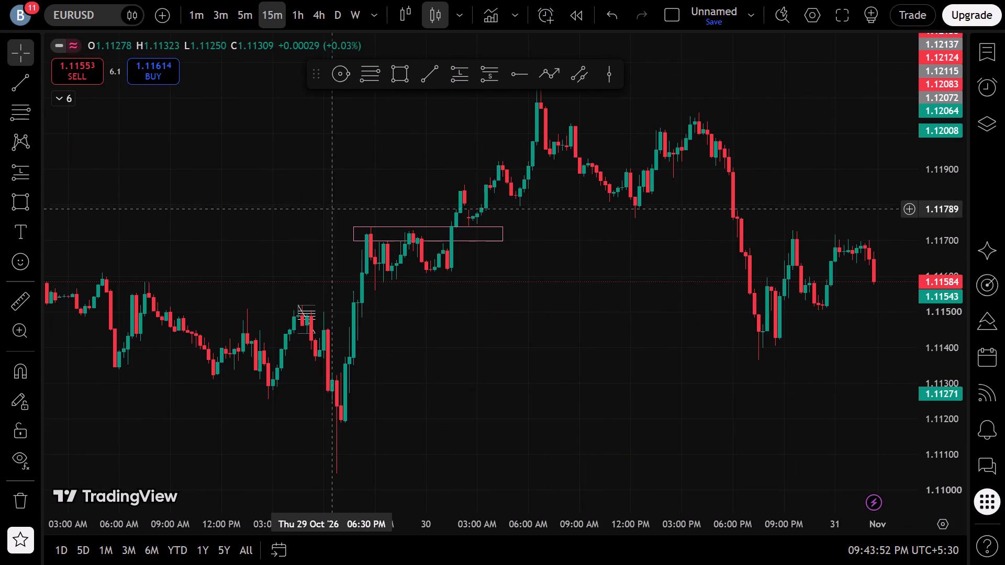
scroll(397, 222, down, 2)
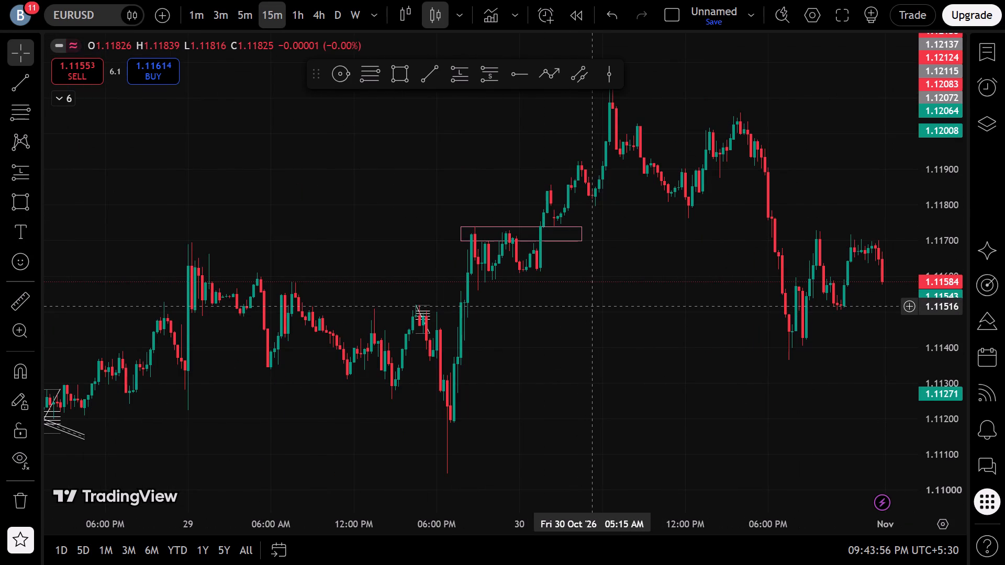
drag(220, 186, 579, 165)
scroll(0, 334, down, 2)
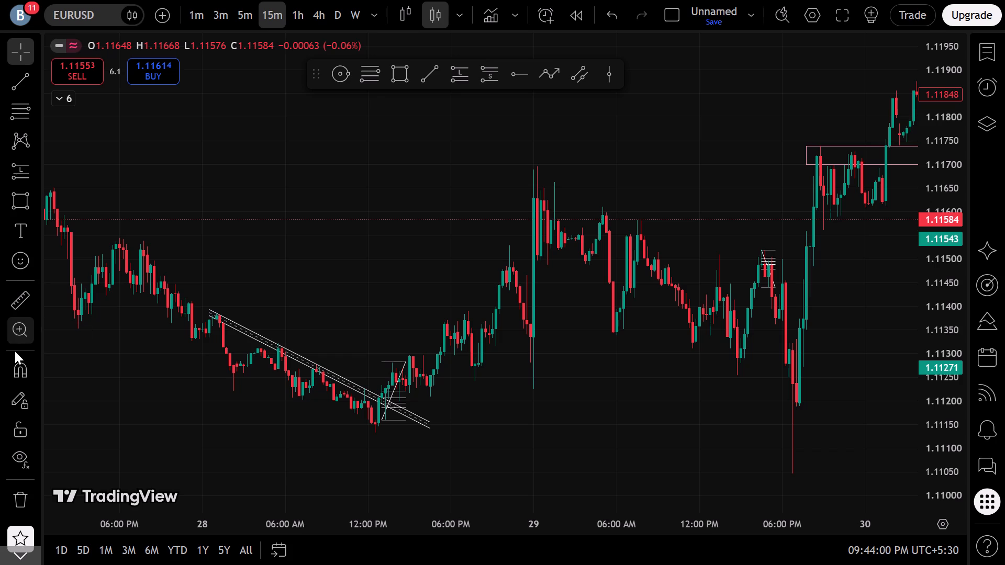
click(0, 487)
click(82, 459)
Draw a rectangle zone on EURUSD between about 1.11740 and 1.11715, from 29 October 07:30 PM to about 04:30 AM on 30 October.
drag(619, 186, 578, 196)
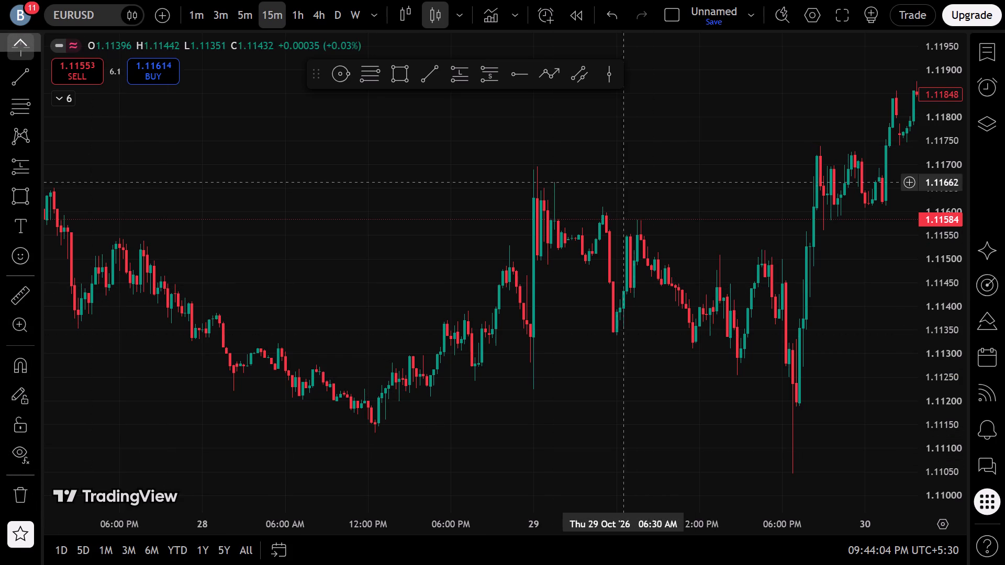
drag(578, 196, 392, 210)
scroll(369, 217, up, 7)
scroll(448, 187, down, 2)
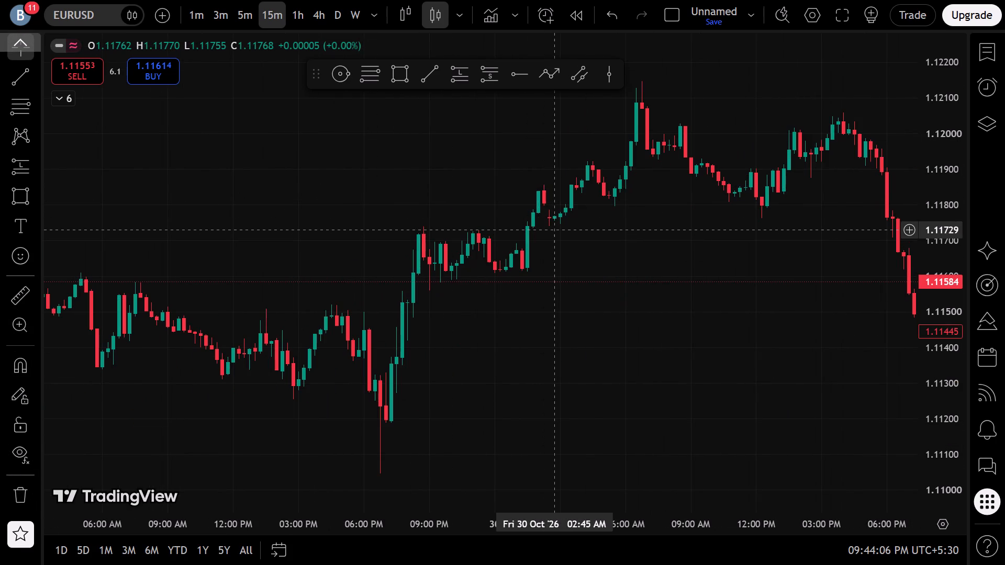
click(645, 226)
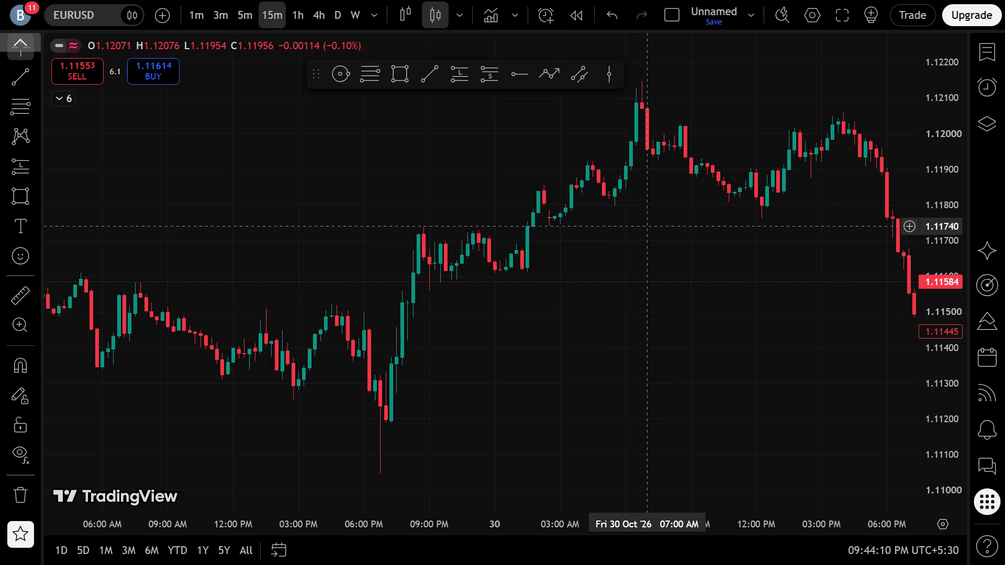
click(393, 69)
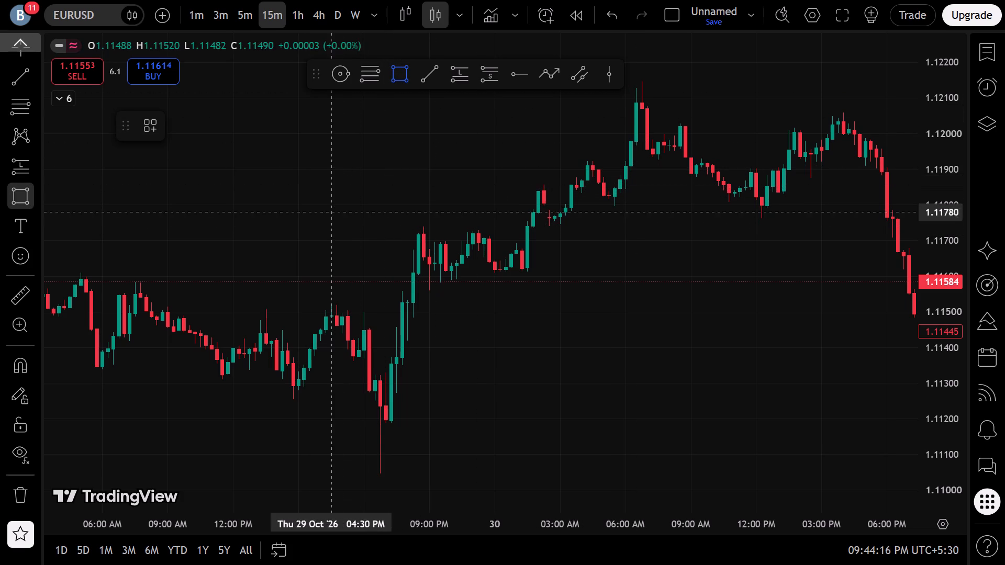
click(397, 227)
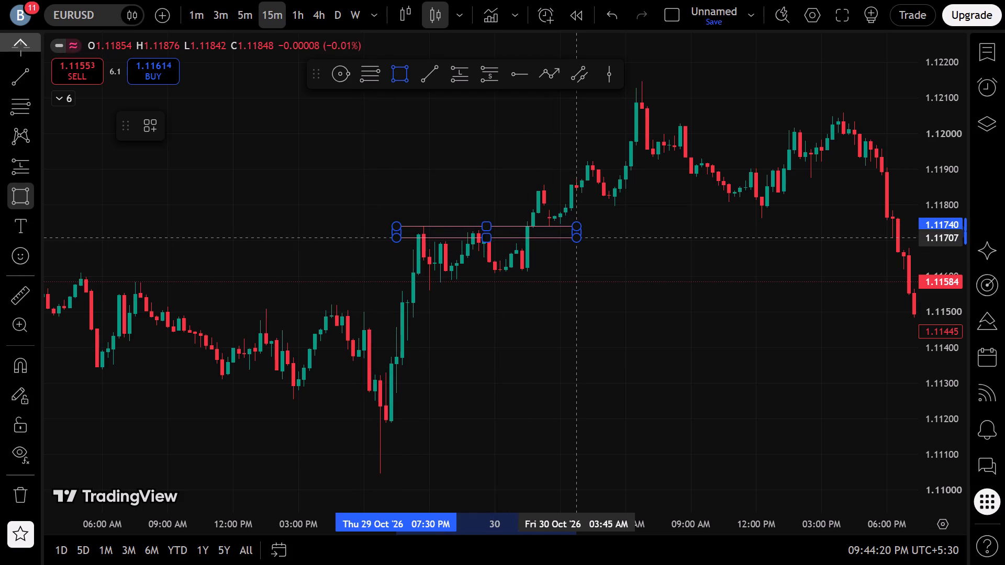
click(596, 234)
click(414, 278)
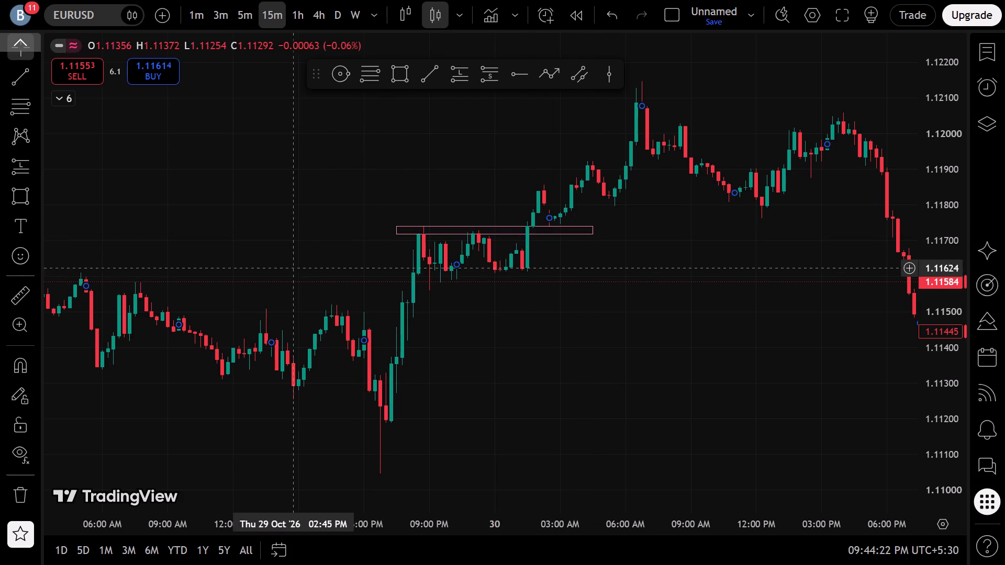
Examine the EURUSD 15-minute price action from 27 October through 31 October, before and after the drawn rectangle zone.
scroll(305, 263, down, 2)
click(676, 201)
click(706, 201)
drag(707, 203, 315, 207)
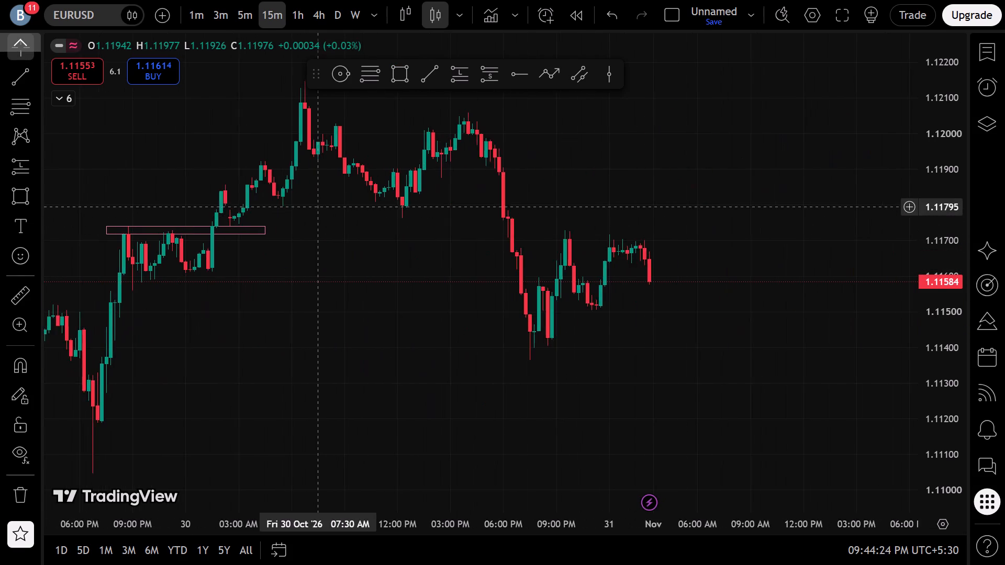
drag(315, 207, 728, 171)
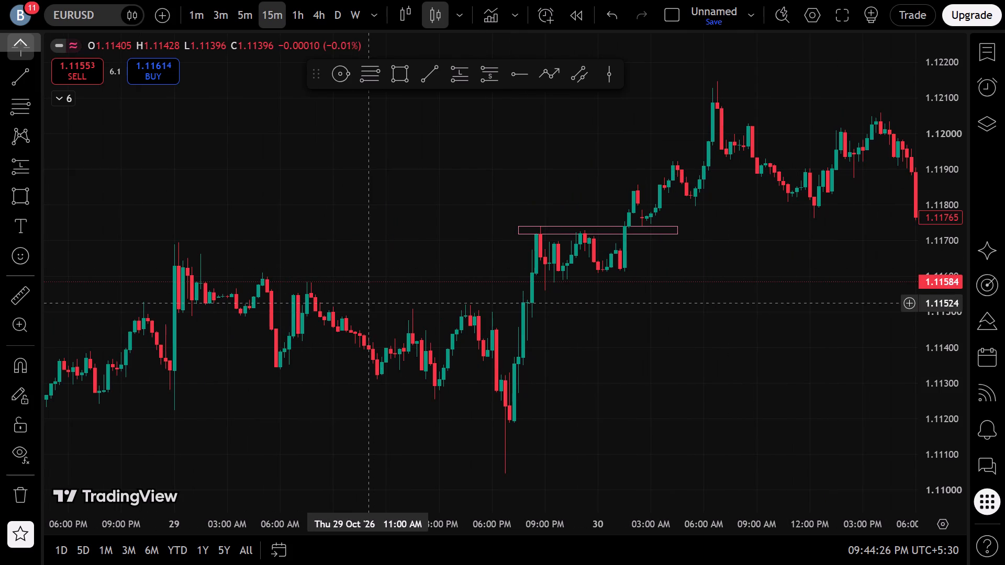
drag(370, 303, 636, 282)
drag(440, 268, 663, 239)
scroll(700, 279, down, 1)
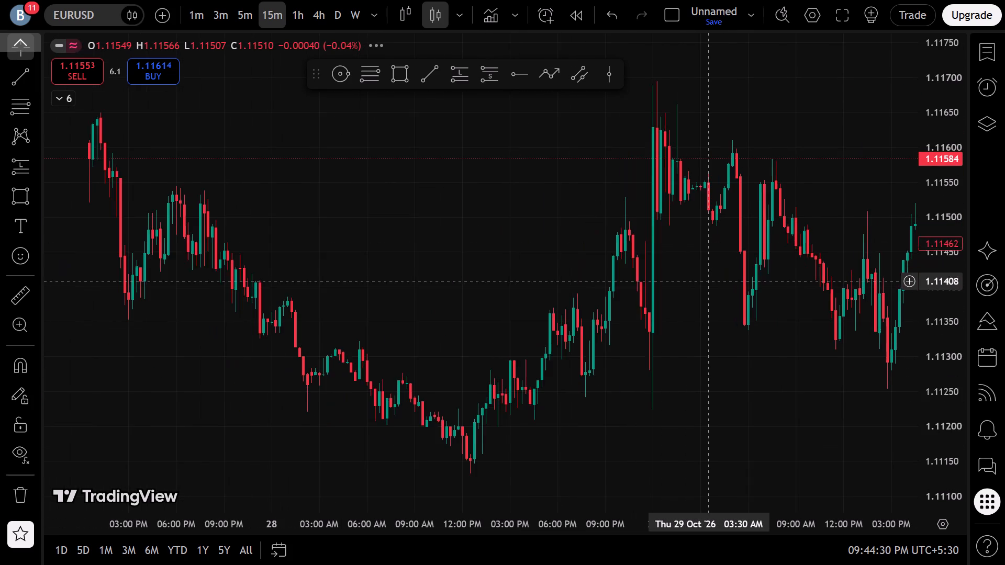
drag(708, 281, 399, 284)
scroll(341, 210, down, 6)
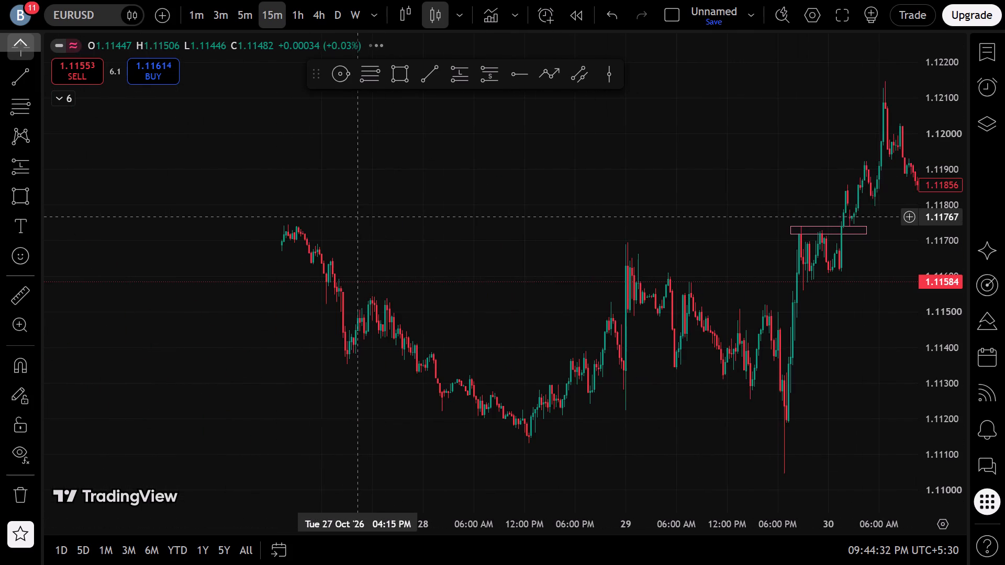
Draw a rectangle zone on EURUSD between about 1.11227 and 1.11285, from 28 October 05:30 PM to about 11:45 PM on 29 October.
drag(315, 233, 681, 355)
drag(573, 296, 226, 225)
scroll(293, 269, up, 6)
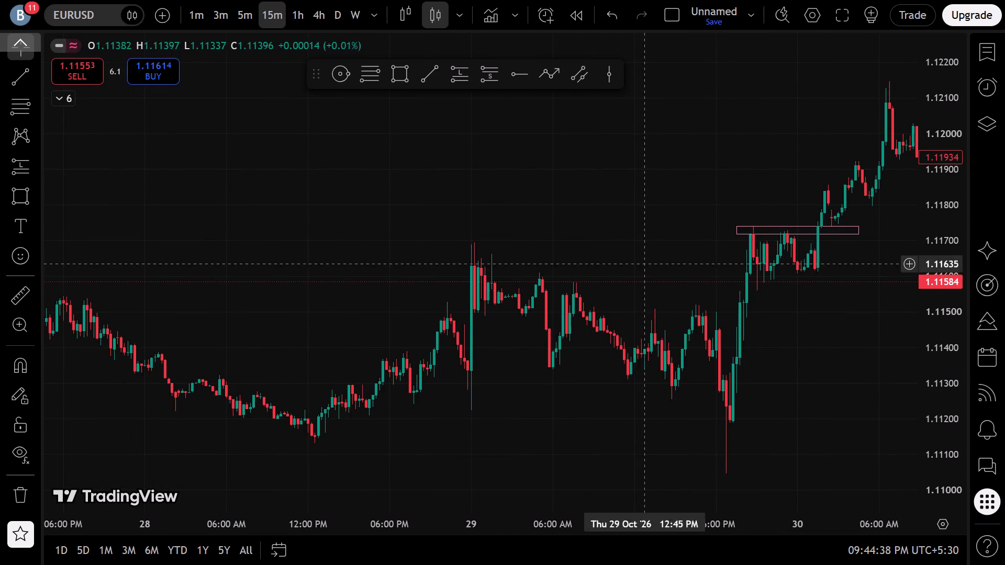
click(397, 65)
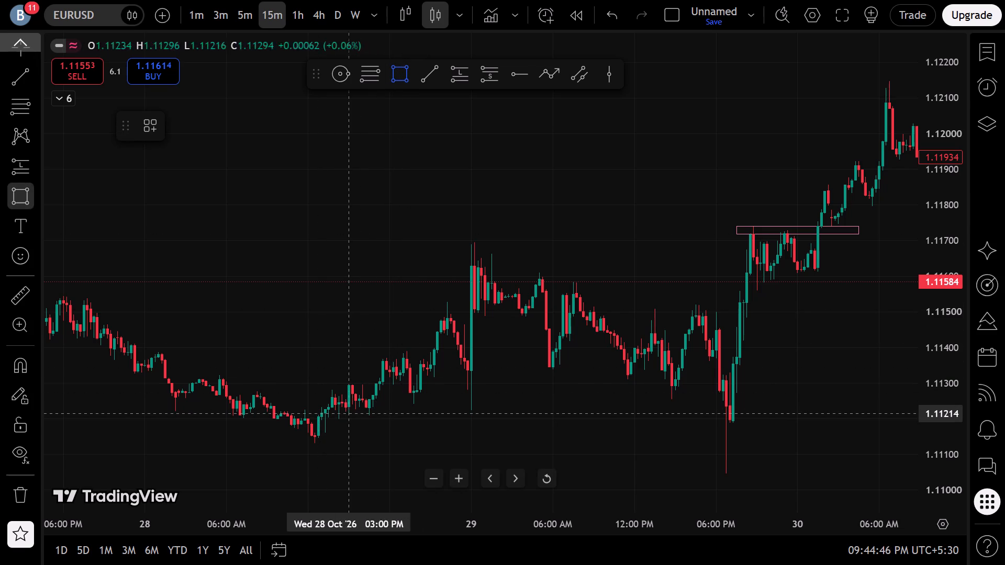
click(382, 409)
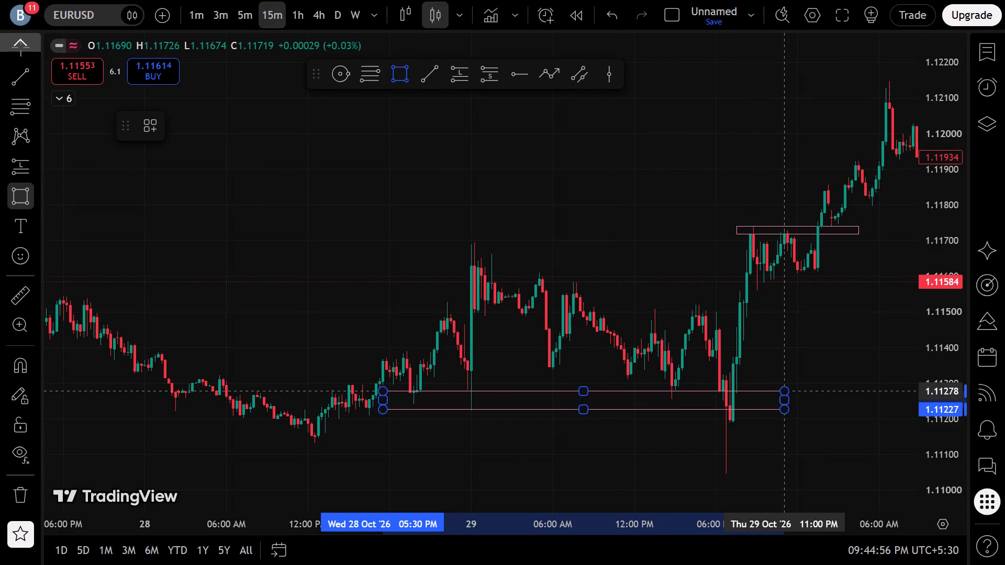
click(793, 388)
click(656, 357)
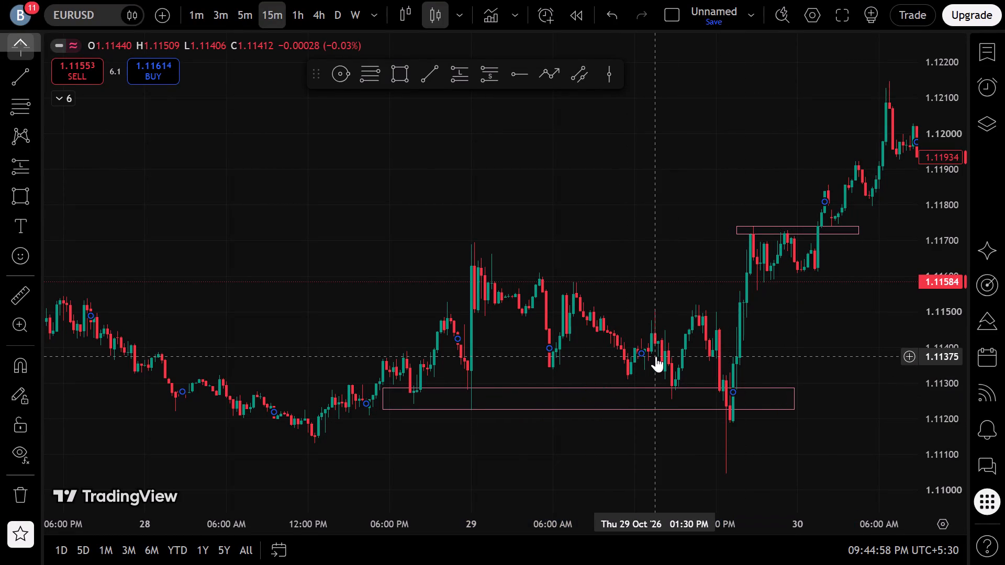
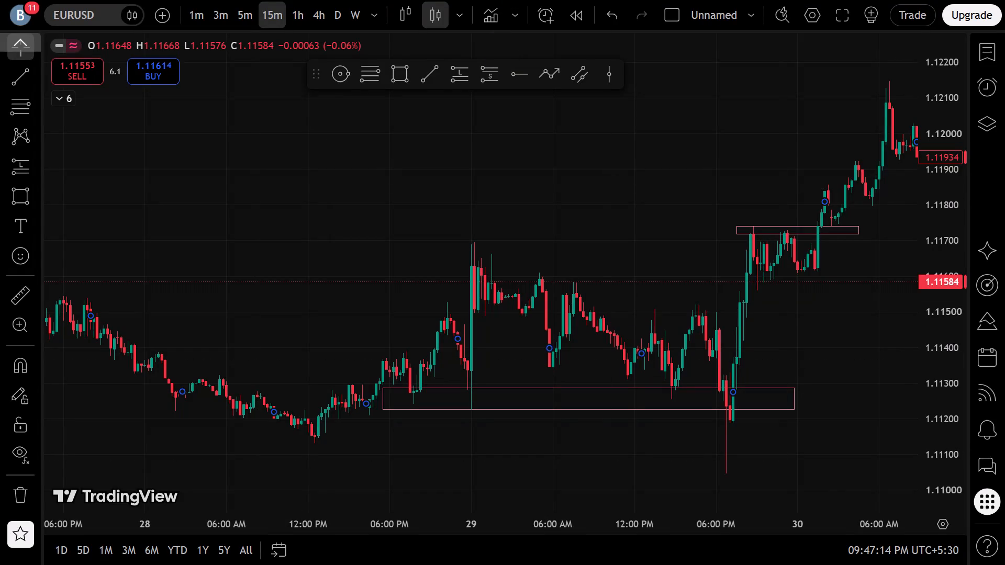
Examine the EURUSD 15-minute price action from 22 to 29 October, before the lower drawn zone.
scroll(678, 344, down, 4)
drag(534, 274, 786, 348)
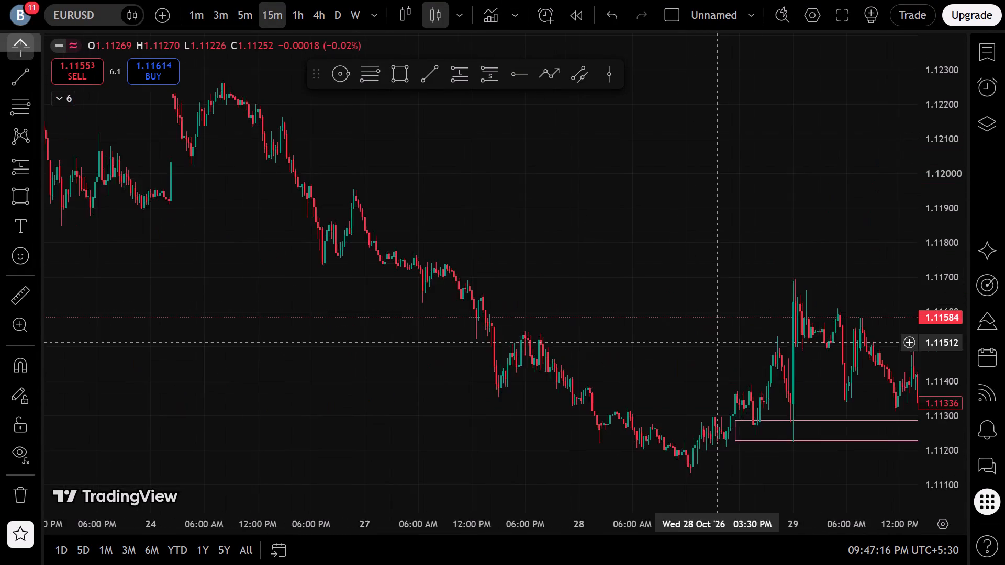
drag(786, 348, 973, 401)
scroll(886, 364, up, 4)
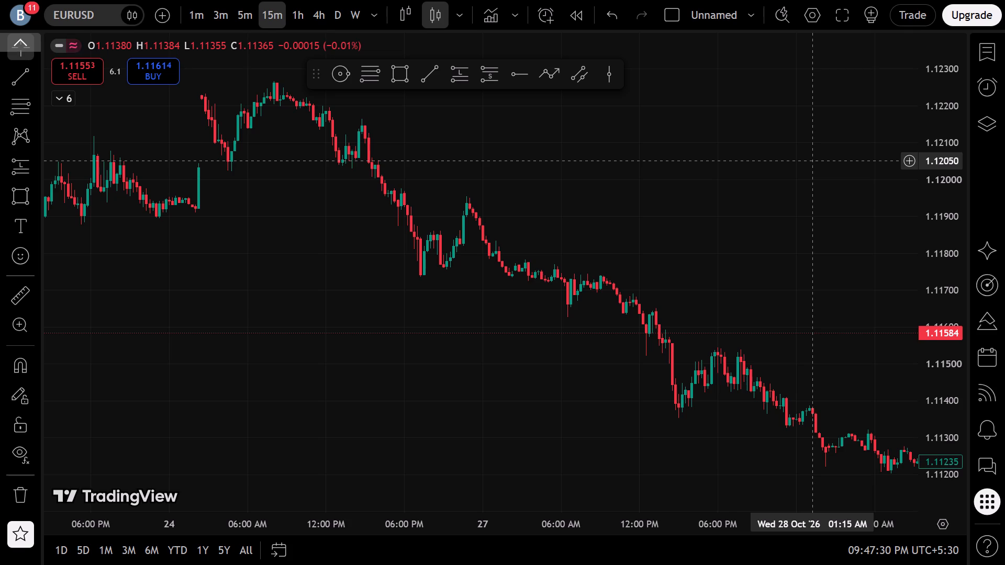
drag(181, 377, 586, 377)
drag(560, 391, 439, 377)
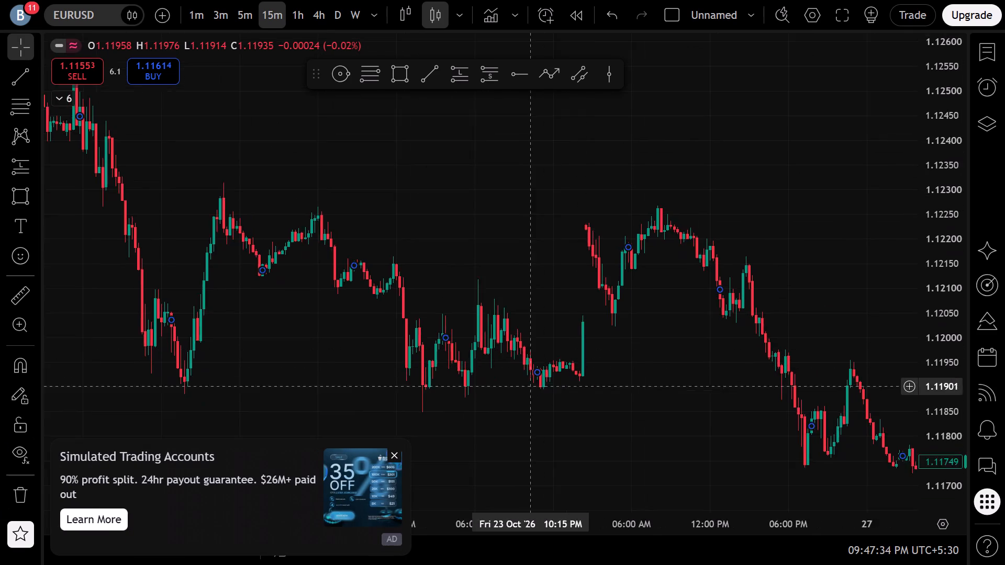
drag(439, 377, 304, 358)
click(394, 450)
scroll(364, 345, down, 2)
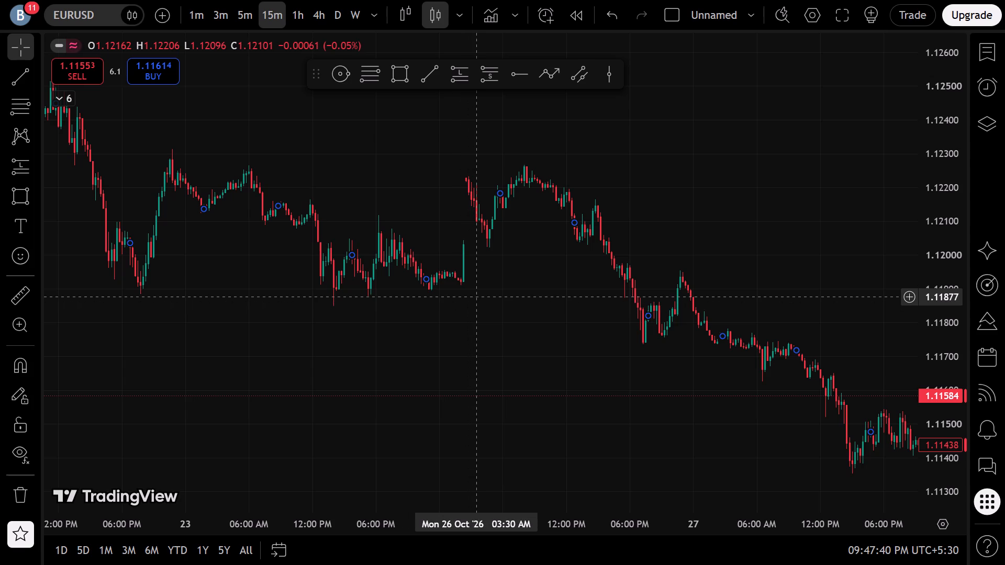
scroll(478, 296, up, 2)
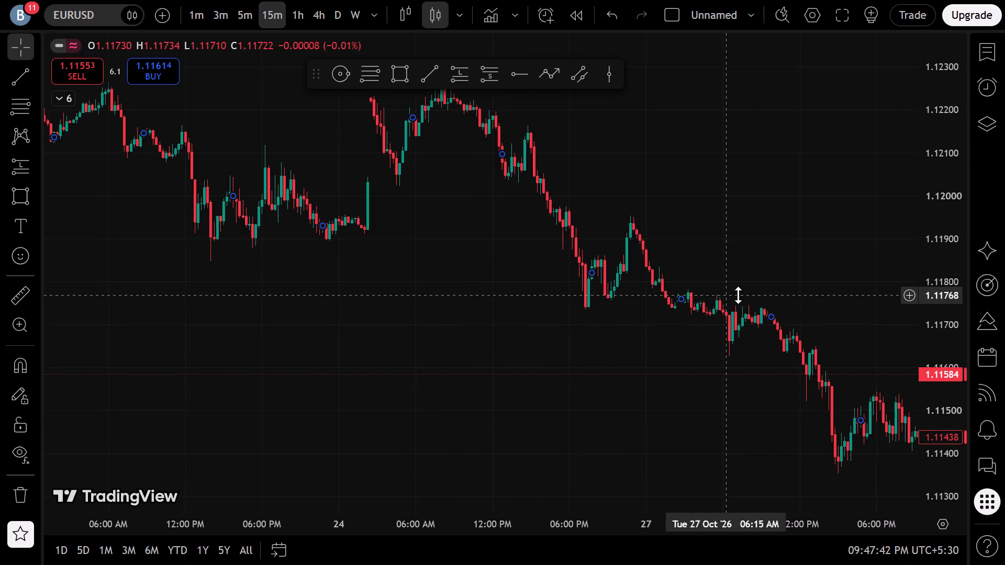
drag(965, 227, 966, 263)
drag(885, 303, 448, 267)
scroll(511, 292, down, 4)
drag(489, 300, 534, 372)
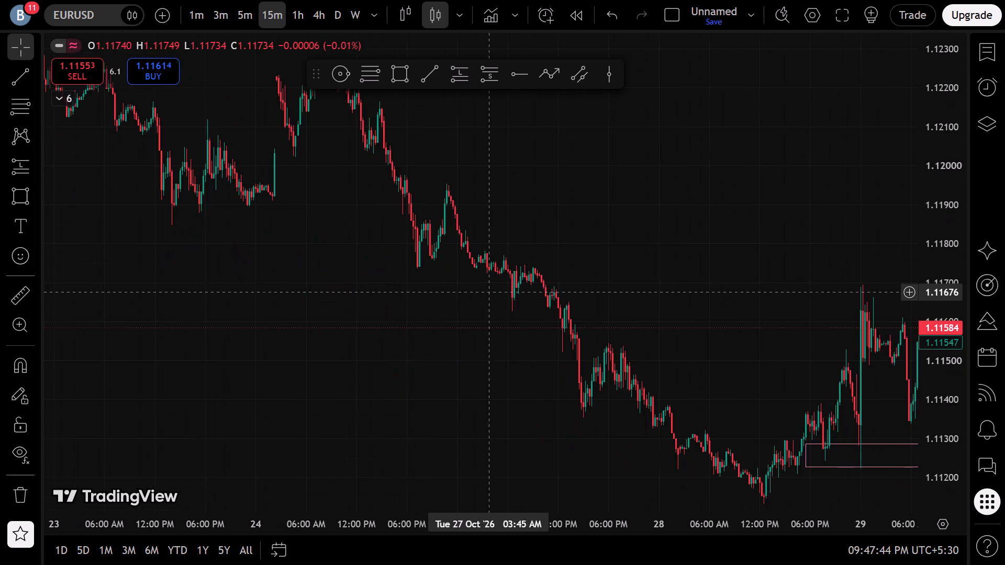
drag(534, 372, 841, 383)
scroll(728, 327, up, 2)
drag(917, 313, 920, 304)
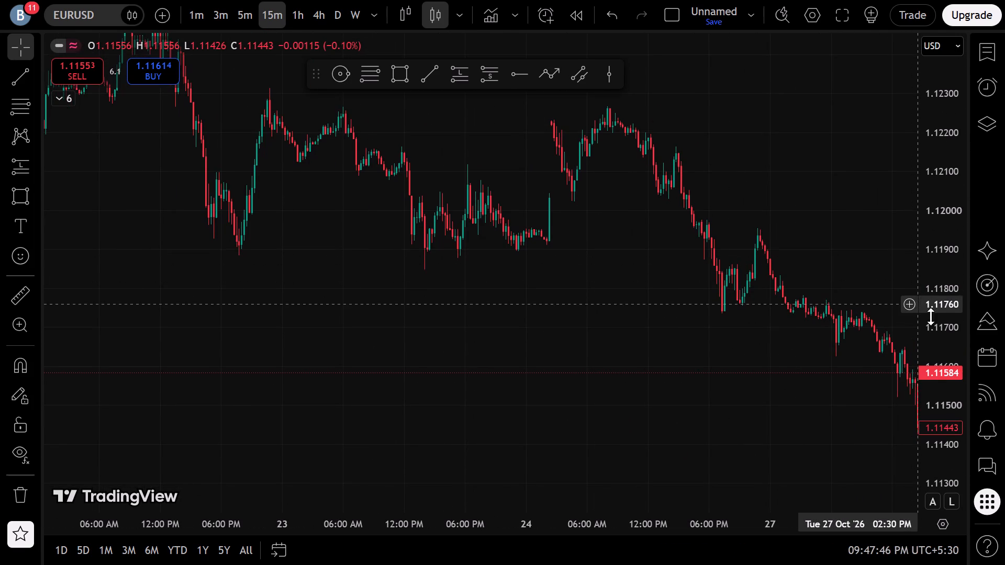
drag(931, 318, 924, 258)
drag(857, 252, 800, 299)
Draw a rectangle zone on EURUSD between about 1.11844 and 1.11896, from 22 October 04:00 PM to about 05:30 AM on 27 October.
drag(400, 67, 400, 72)
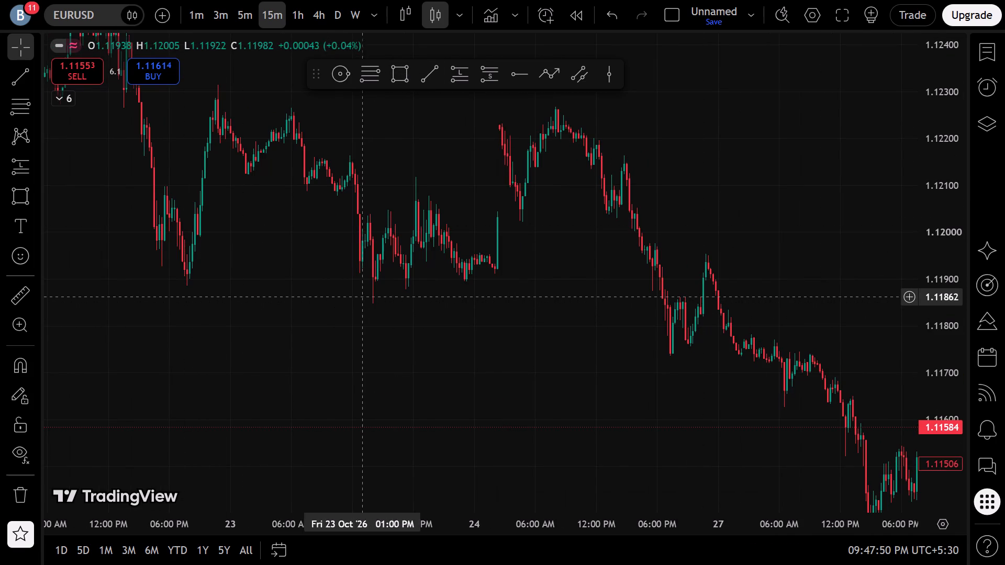
click(387, 289)
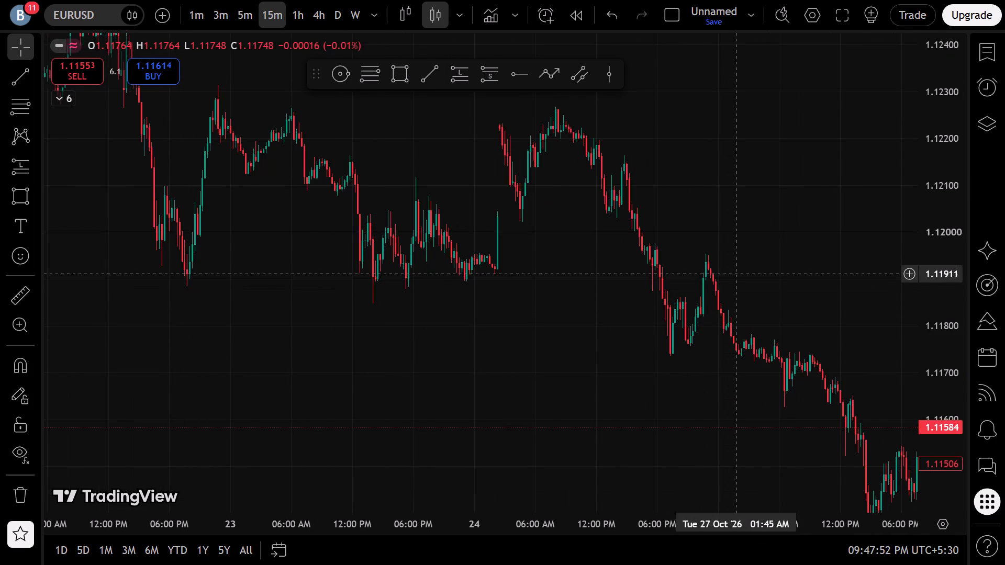
click(408, 73)
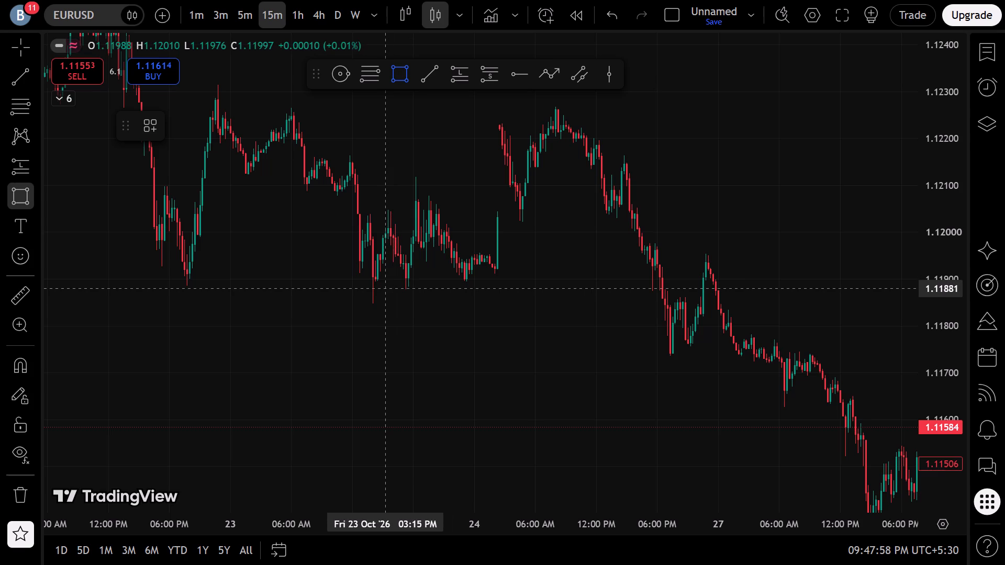
click(149, 306)
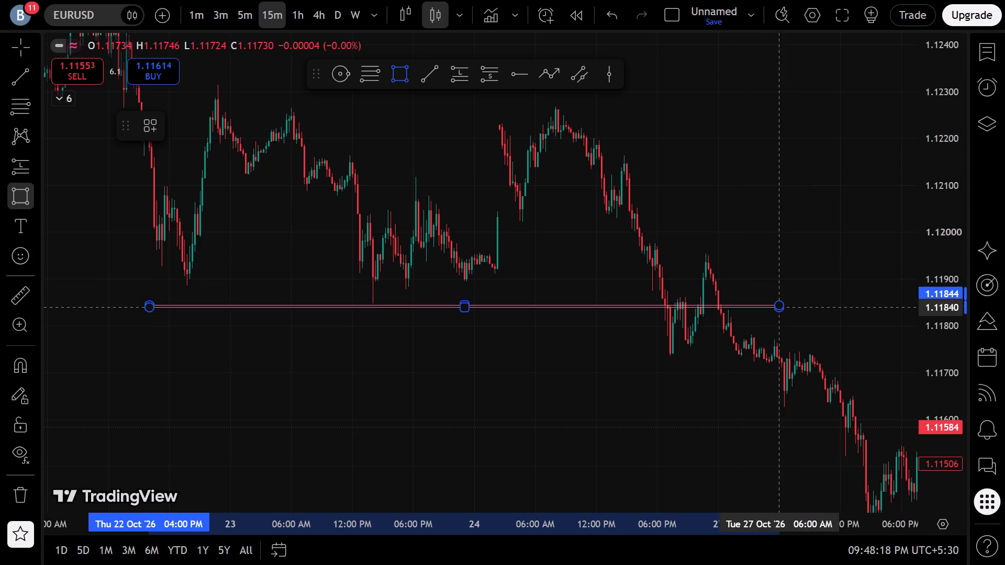
click(772, 282)
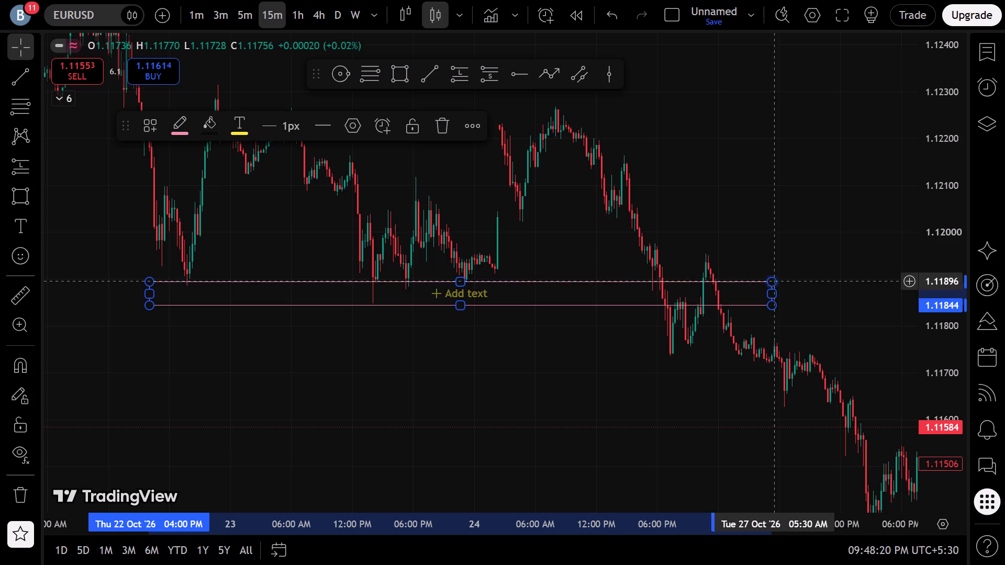
Examine the EURUSD 15-minute price action from 21 to 28 October around the zone just drawn.
drag(740, 233, 509, 204)
scroll(619, 311, down, 2)
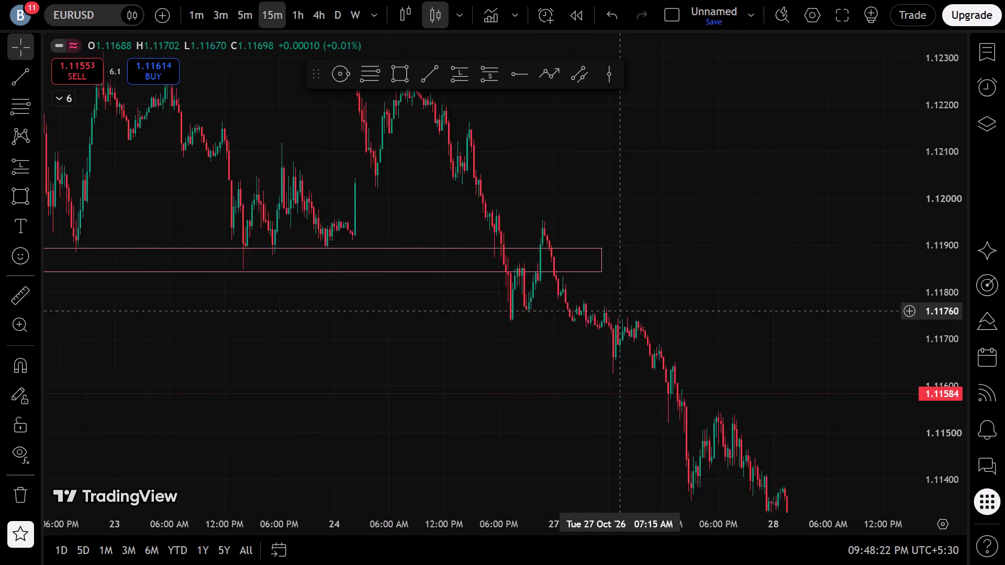
scroll(624, 318, down, 1)
drag(590, 332, 844, 390)
scroll(633, 307, up, 4)
drag(448, 187, 461, 197)
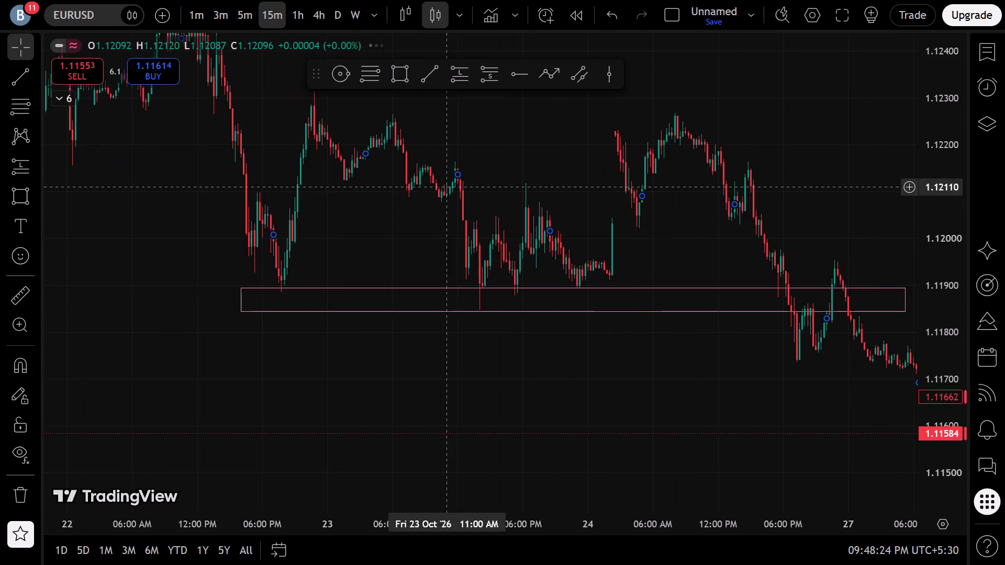
drag(461, 197, 590, 222)
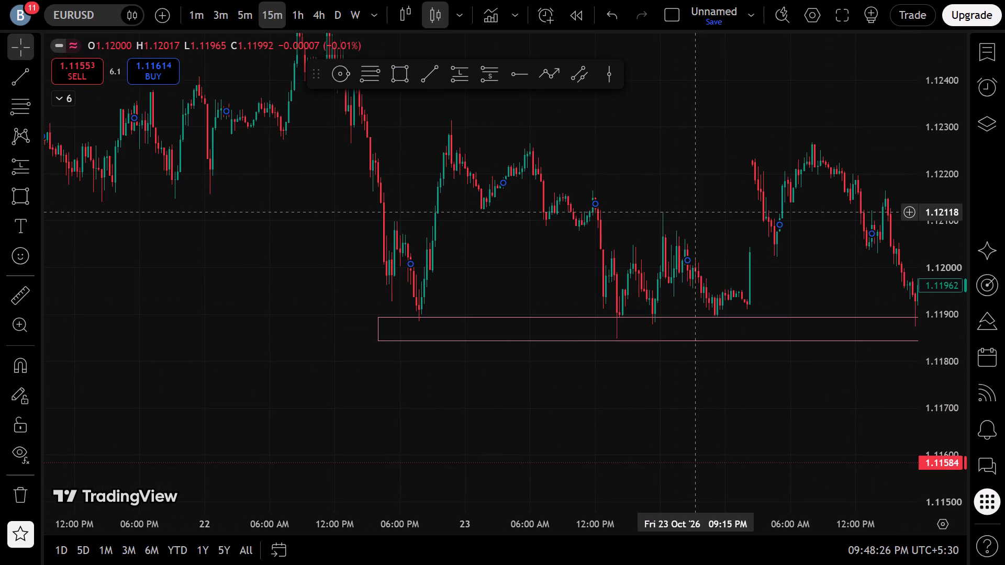
click(714, 216)
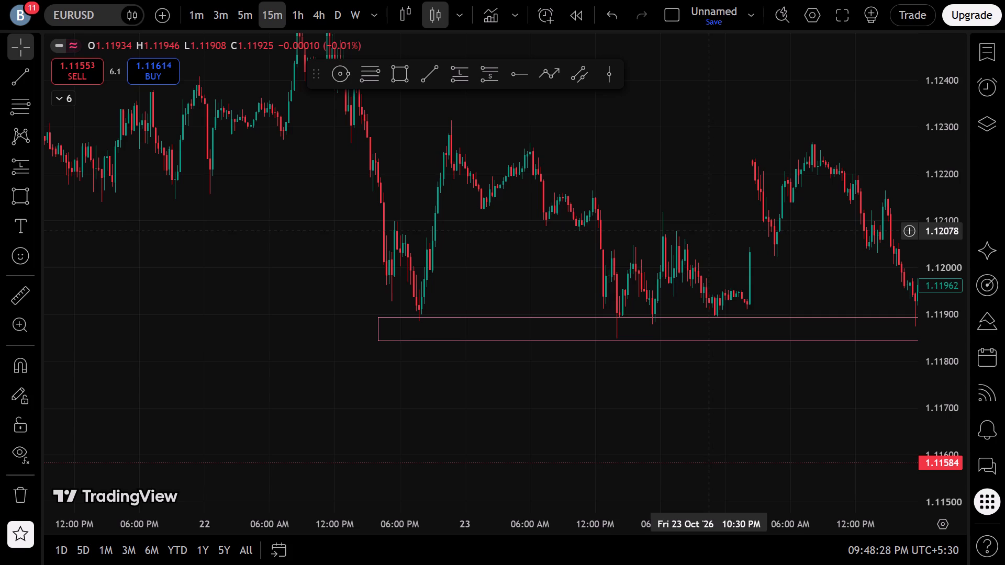
drag(705, 225, 564, 239)
drag(552, 211, 570, 241)
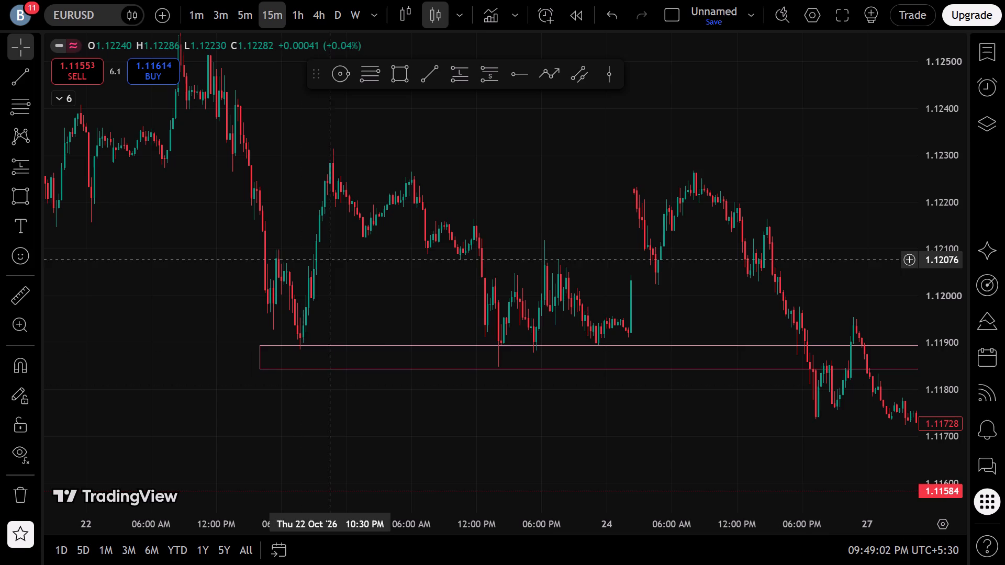
Draw a rectangle zone on EURUSD between about 1.12266 and 1.12294, from 21 October 11:15 PM to about 10:15 AM on 23 October.
drag(330, 256, 636, 232)
scroll(639, 228, down, 1)
drag(472, 201, 549, 323)
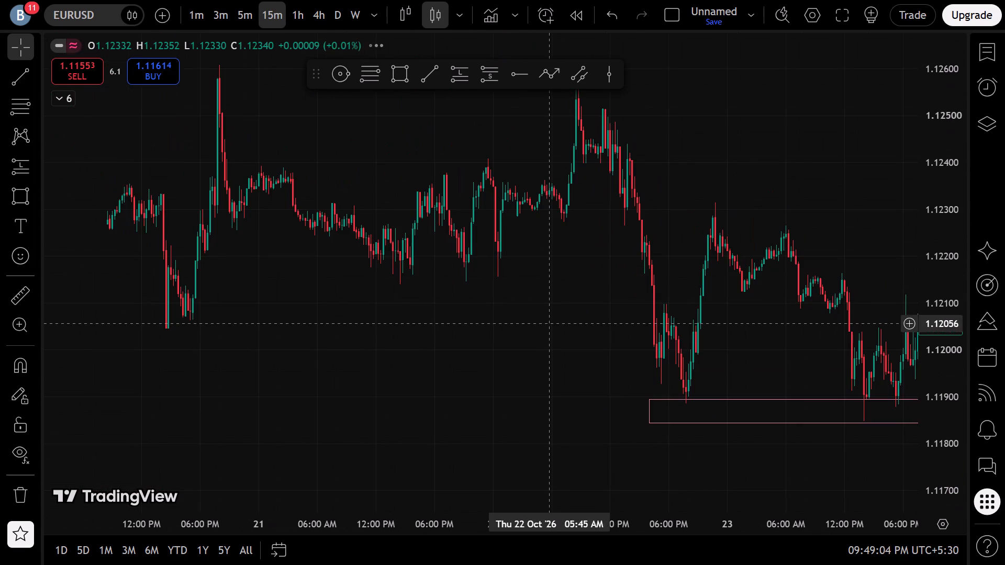
scroll(575, 285, up, 3)
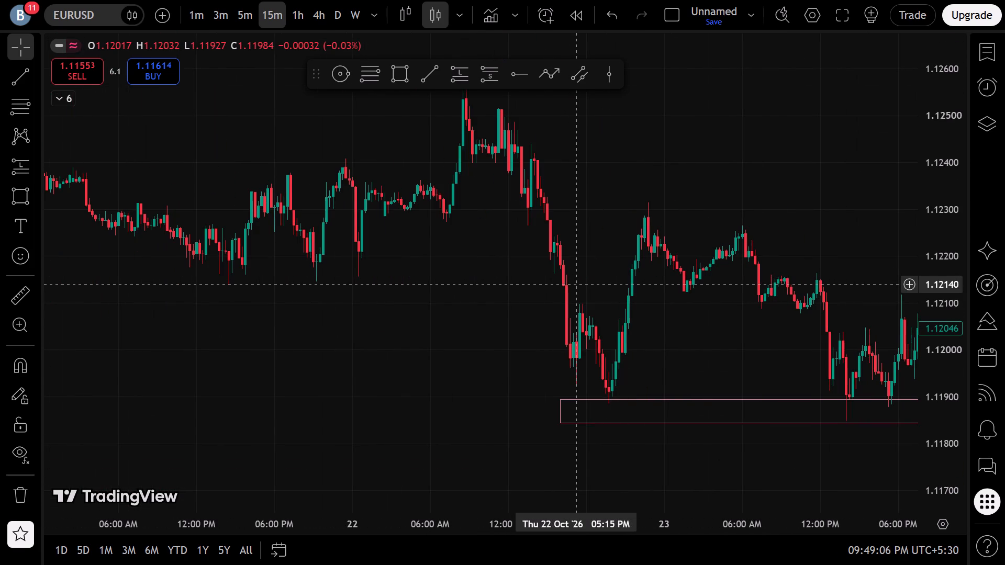
click(395, 79)
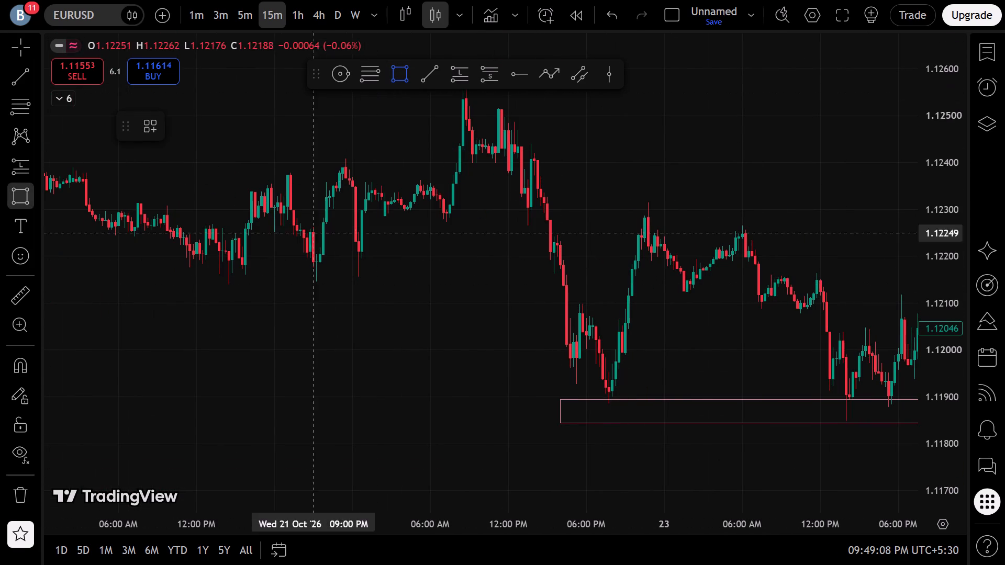
click(344, 225)
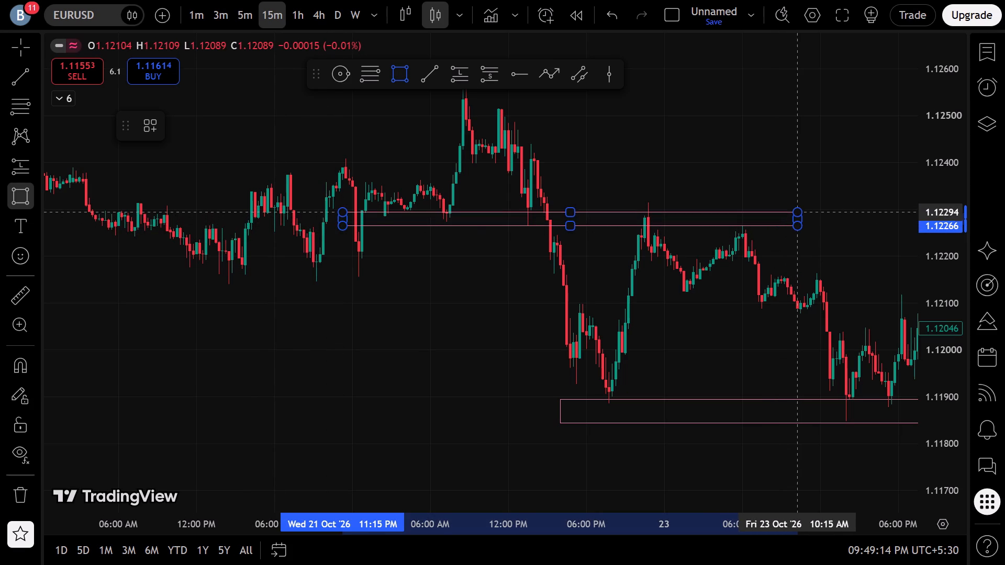
click(800, 212)
click(647, 265)
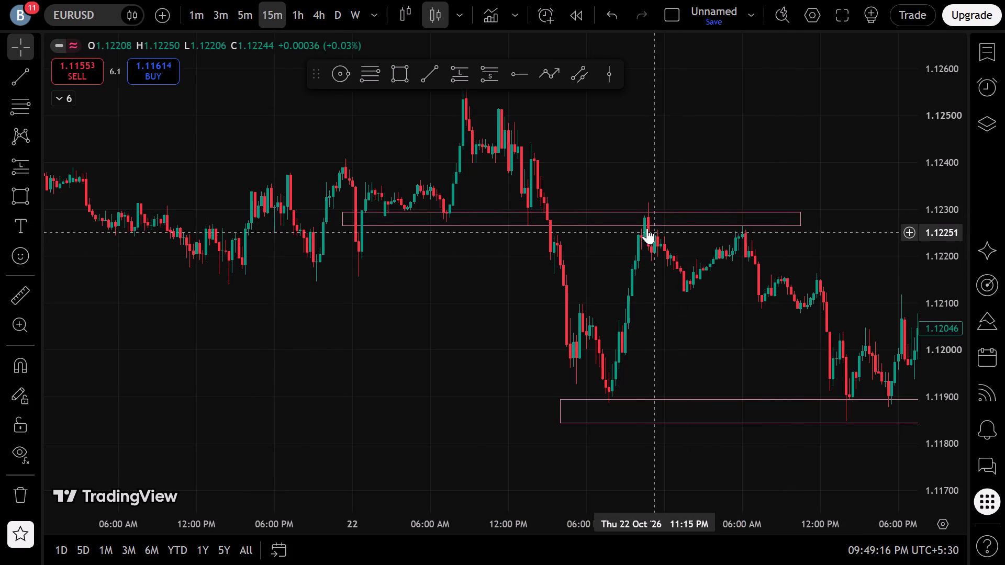
click(661, 200)
Examine the EURUSD 15-minute price action from 20 to 29 October around the two newest rectangle zones.
drag(739, 175, 357, 146)
scroll(501, 223, down, 6)
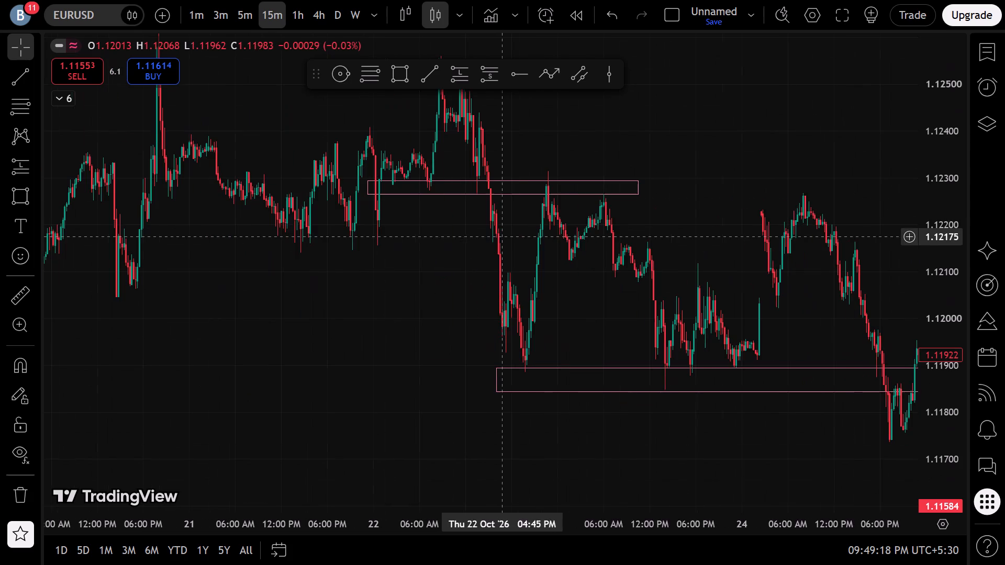
drag(877, 232, 370, 221)
scroll(363, 223, down, 5)
drag(937, 144, 932, 177)
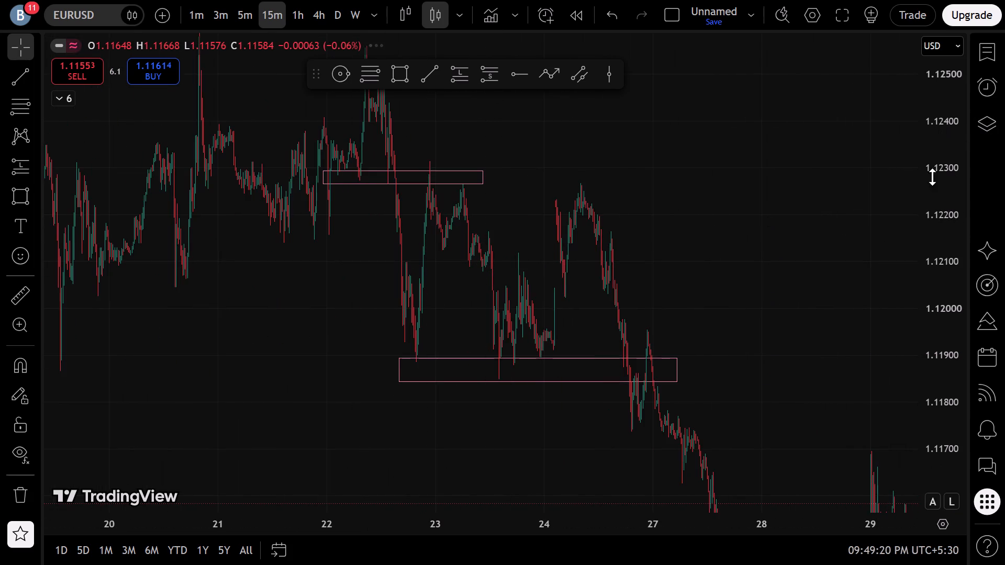
drag(932, 177, 903, 312)
drag(794, 340, 663, 202)
drag(378, 157, 669, 275)
scroll(636, 236, up, 4)
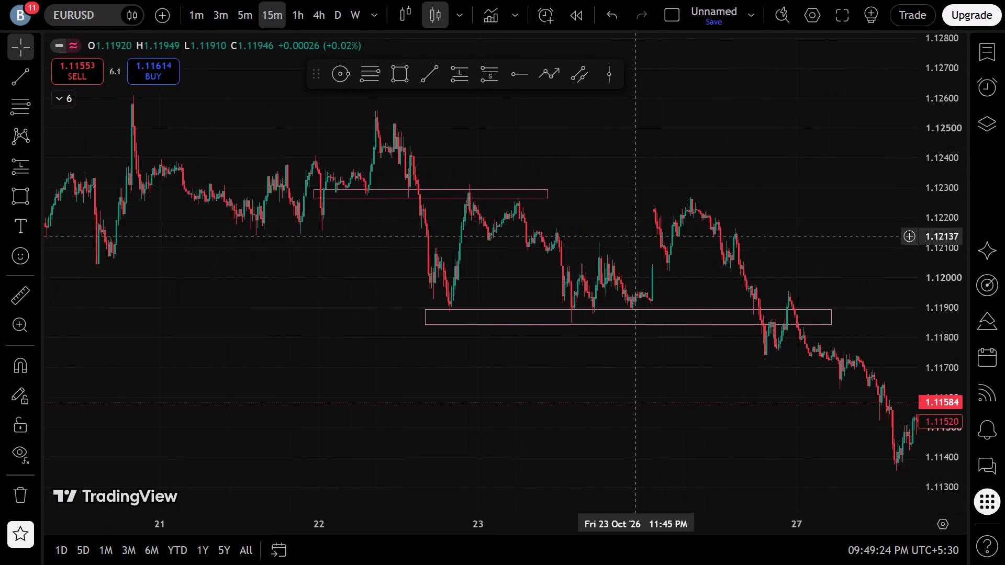
drag(550, 232, 761, 240)
scroll(762, 240, up, 2)
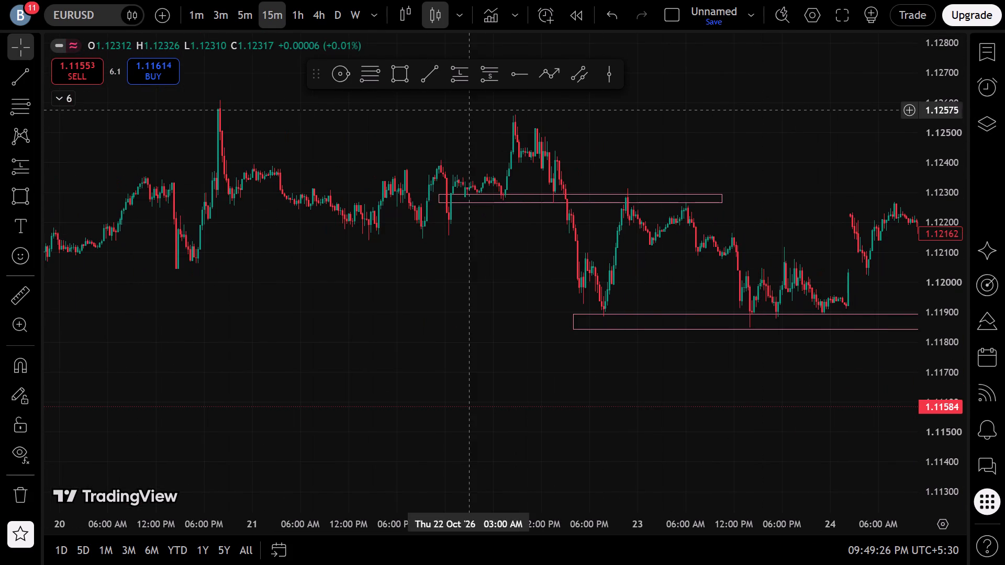
Draw a rectangle zone on EURUSD between about 1.12140 and 1.12185, from 21 October 04:30 AM to about 12:00 AM on 23 October.
click(408, 79)
drag(289, 241, 297, 242)
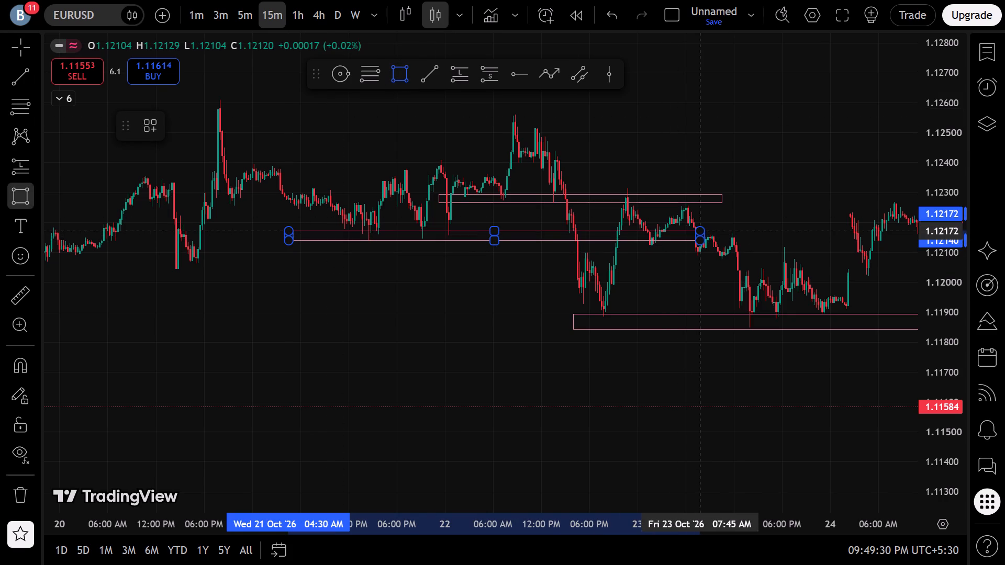
click(639, 227)
click(369, 258)
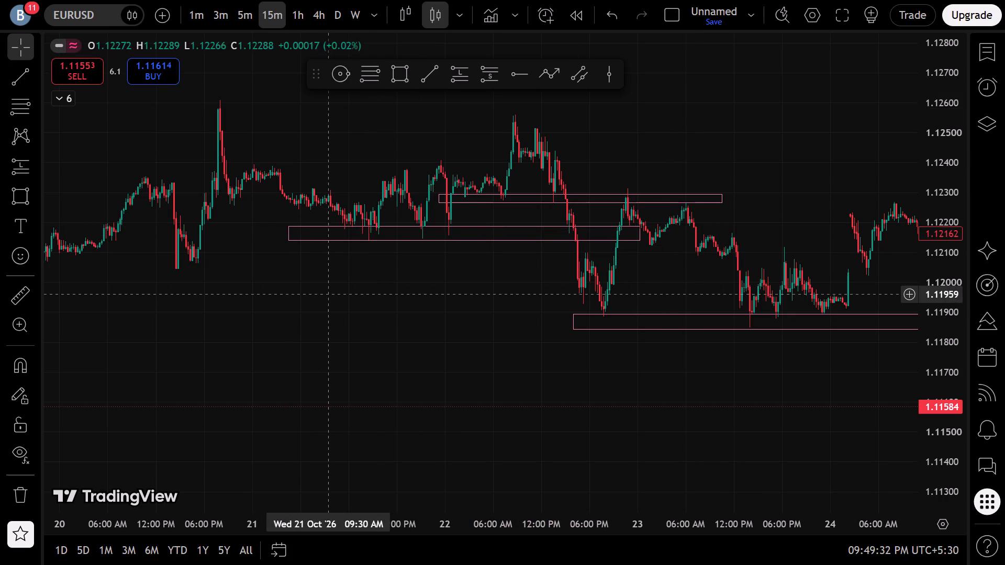
Draw a rectangle zone on EURUSD between about 1.12406 and 1.12363, from 20 October 10:30 PM to about 01:00 PM on 22 October.
drag(413, 151, 638, 191)
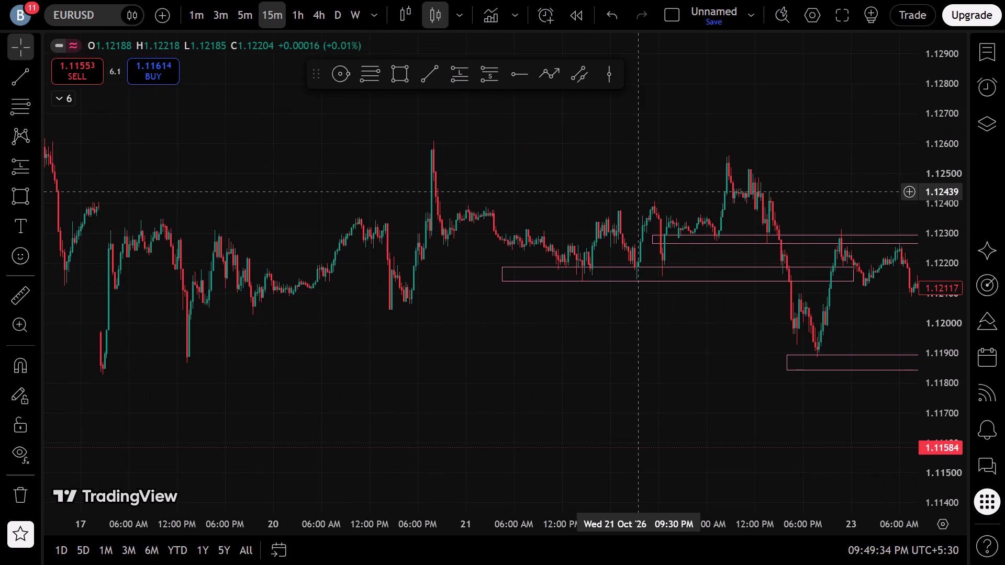
scroll(638, 192, down, 6)
scroll(637, 194, up, 12)
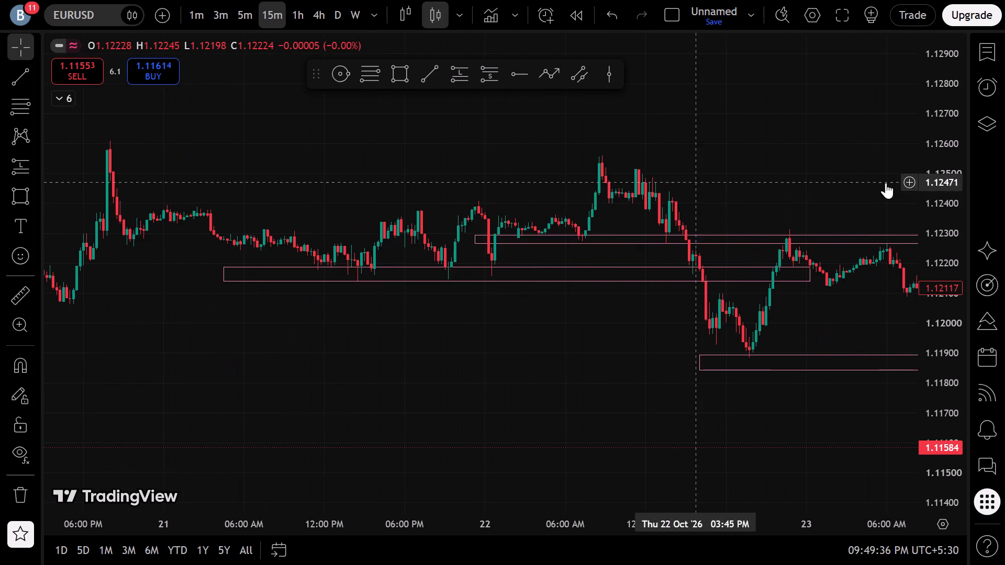
drag(945, 325, 853, 128)
drag(685, 146, 695, 187)
scroll(699, 188, up, 2)
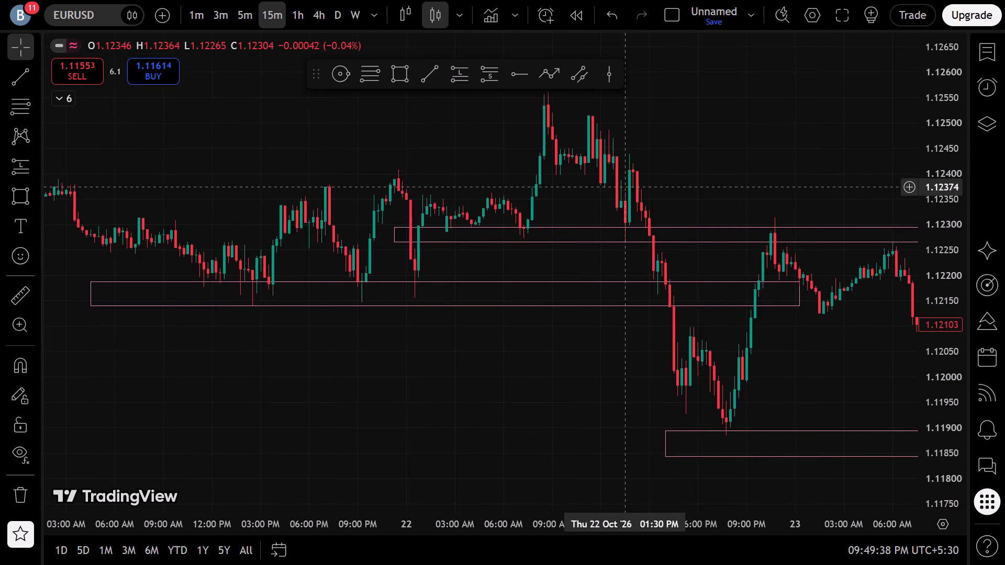
drag(625, 186, 710, 204)
click(409, 73)
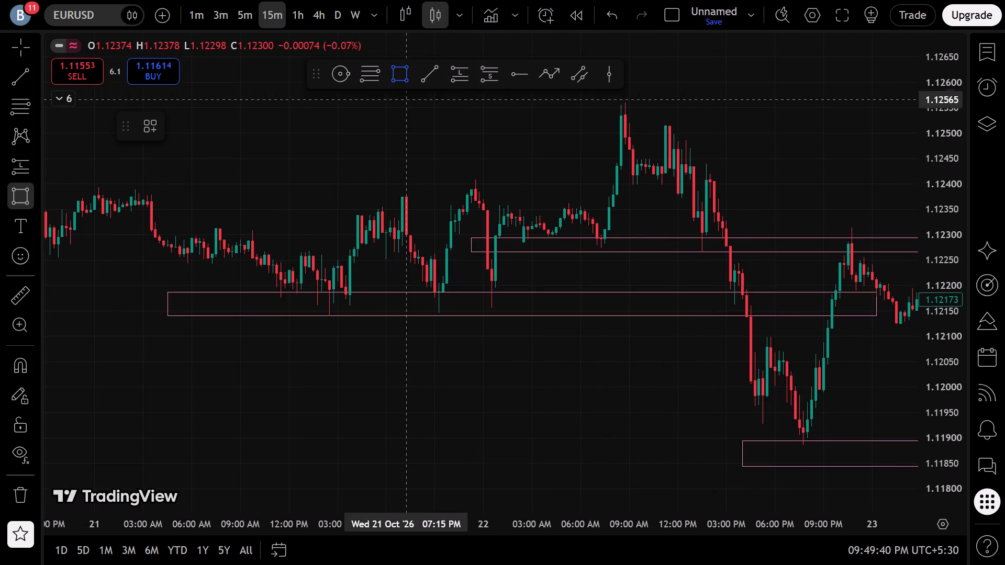
scroll(407, 106, down, 1)
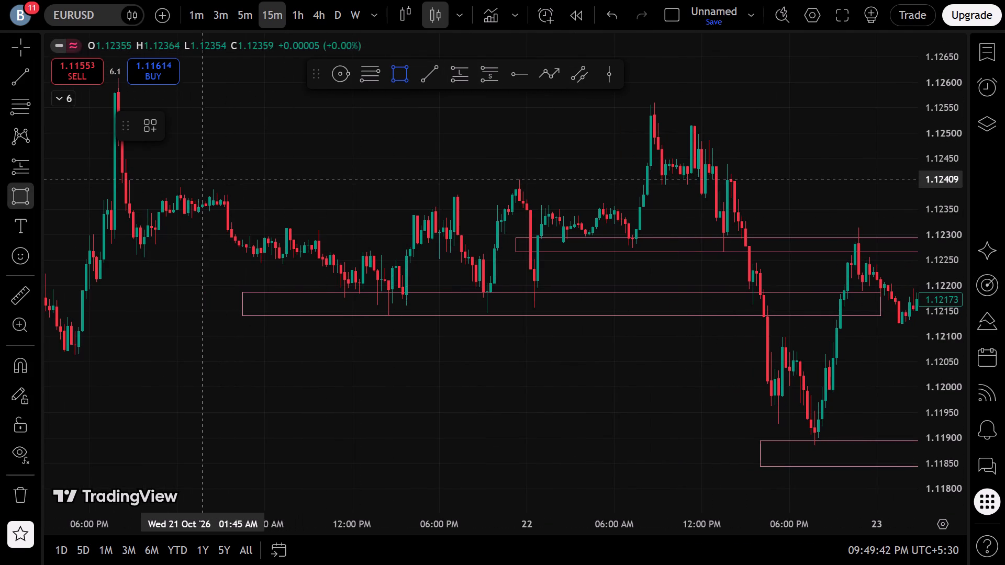
click(154, 180)
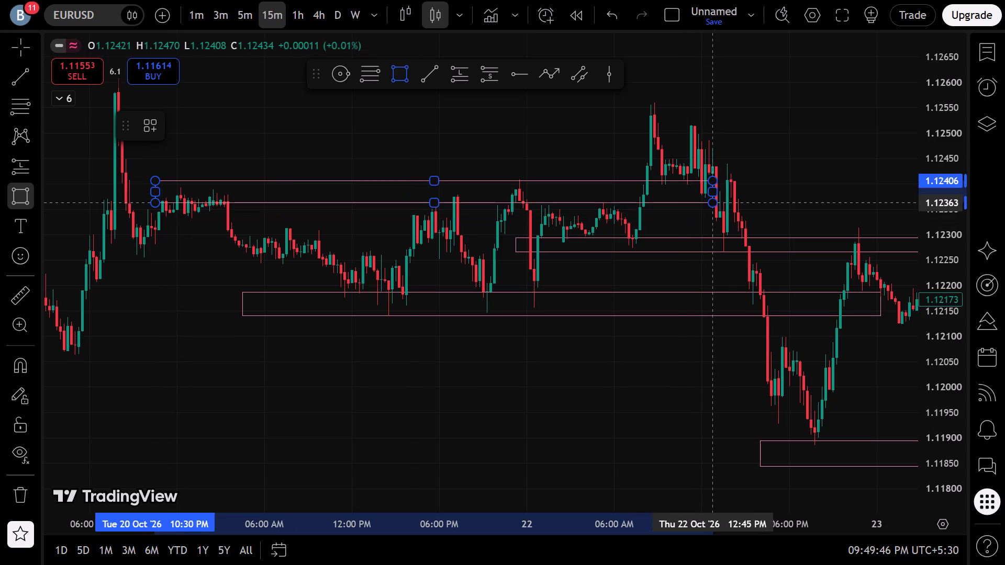
click(717, 203)
click(595, 211)
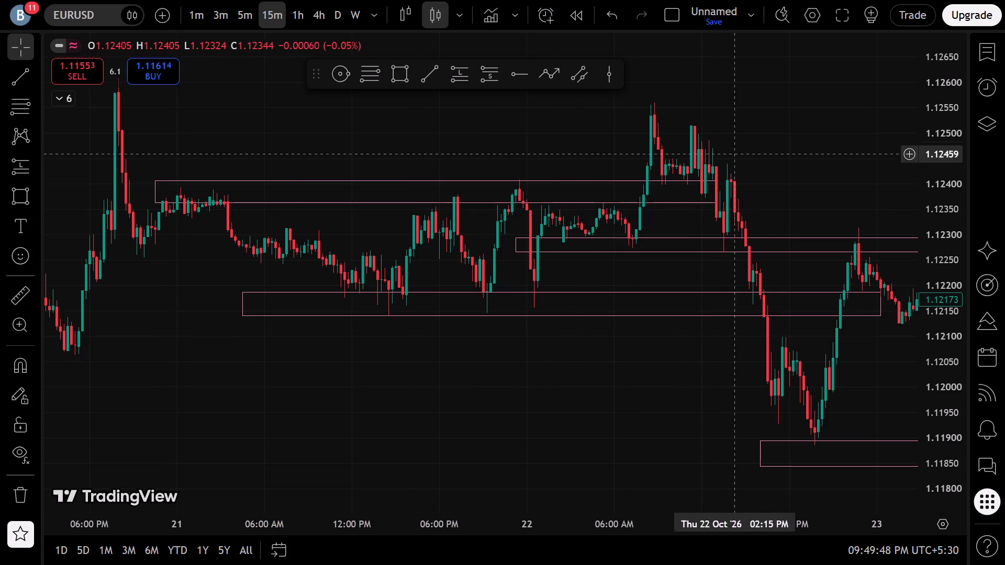
Switch the EURUSD chart to the 1-minute timeframe and reset the chart view.
click(203, 15)
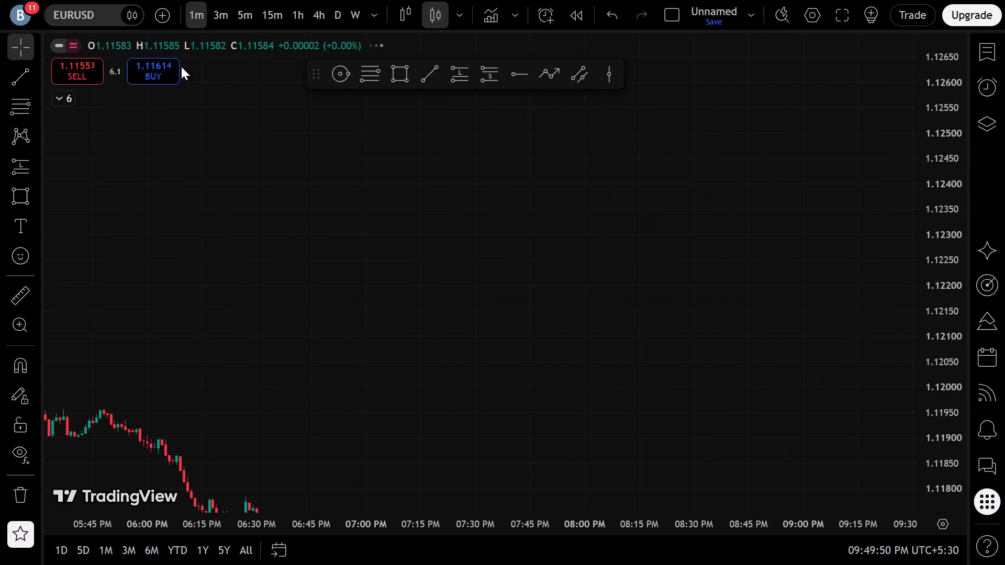
click(554, 473)
Place a long position above the 29–30 October zone at about 02:53 AM on 30 October, with entry 1.11776 and stop 1.11745.
scroll(308, 245, down, 19)
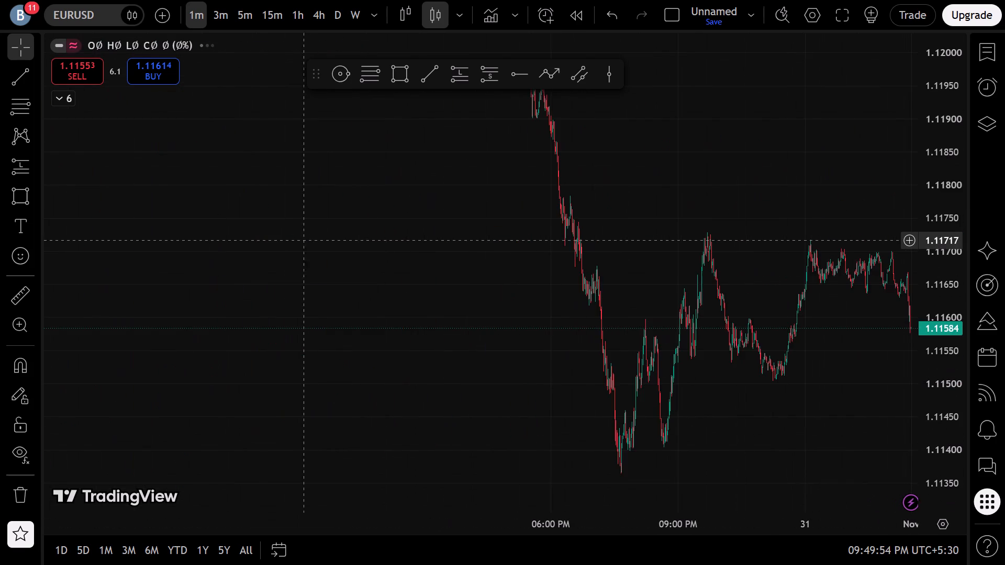
drag(259, 248, 707, 347)
drag(177, 247, 582, 277)
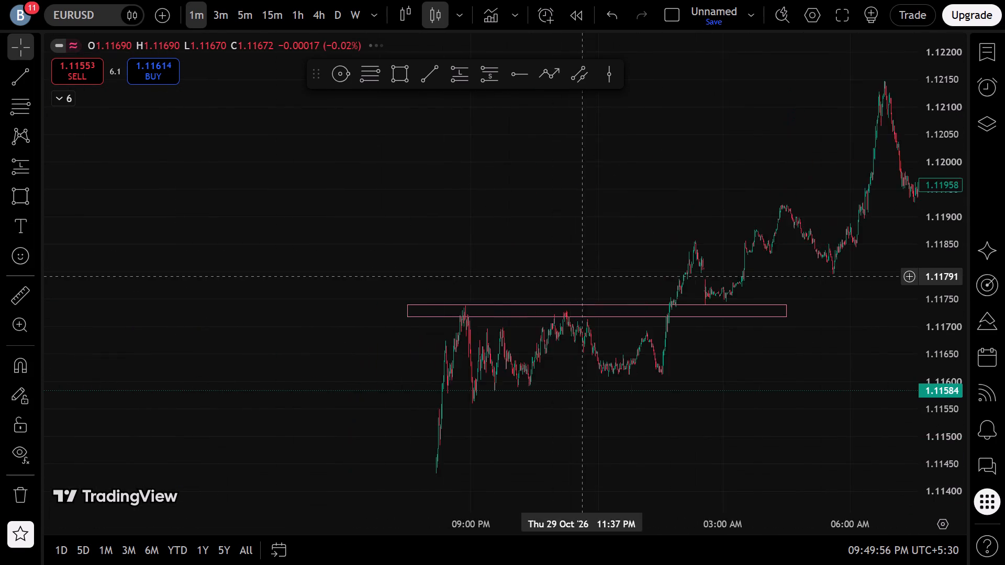
scroll(544, 279, up, 10)
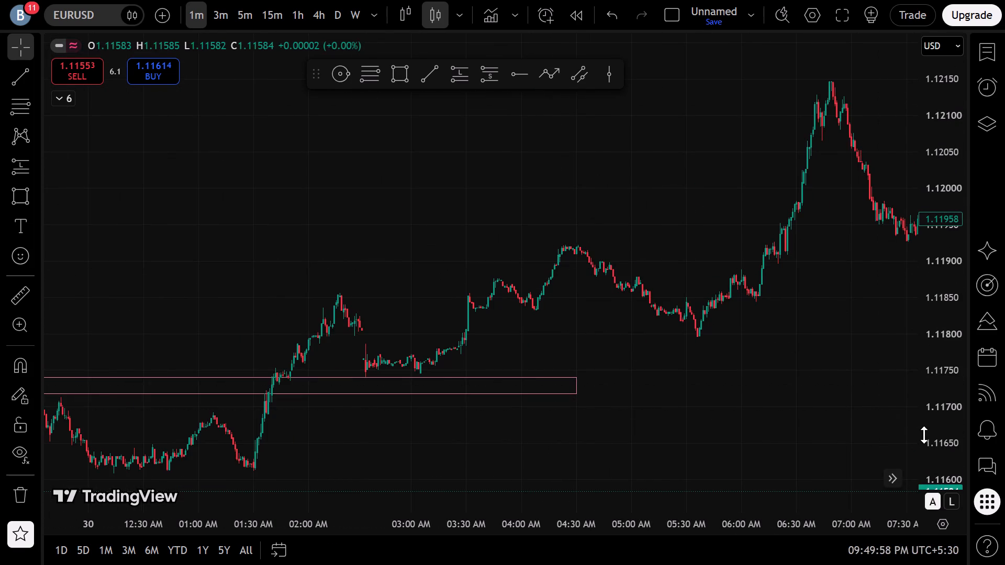
drag(924, 435, 750, 145)
drag(516, 297, 884, 116)
scroll(716, 209, up, 7)
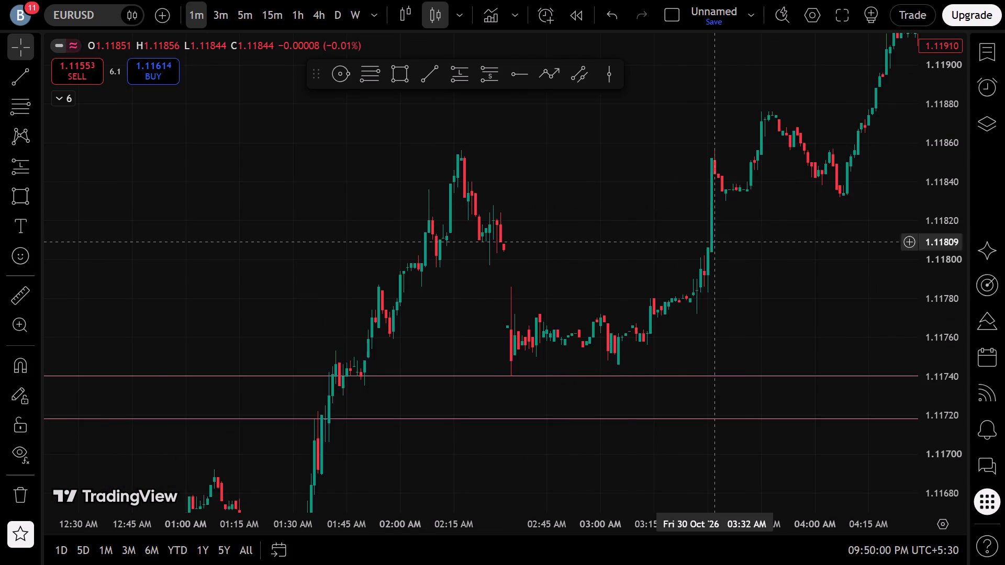
scroll(719, 303, up, 3)
click(719, 312)
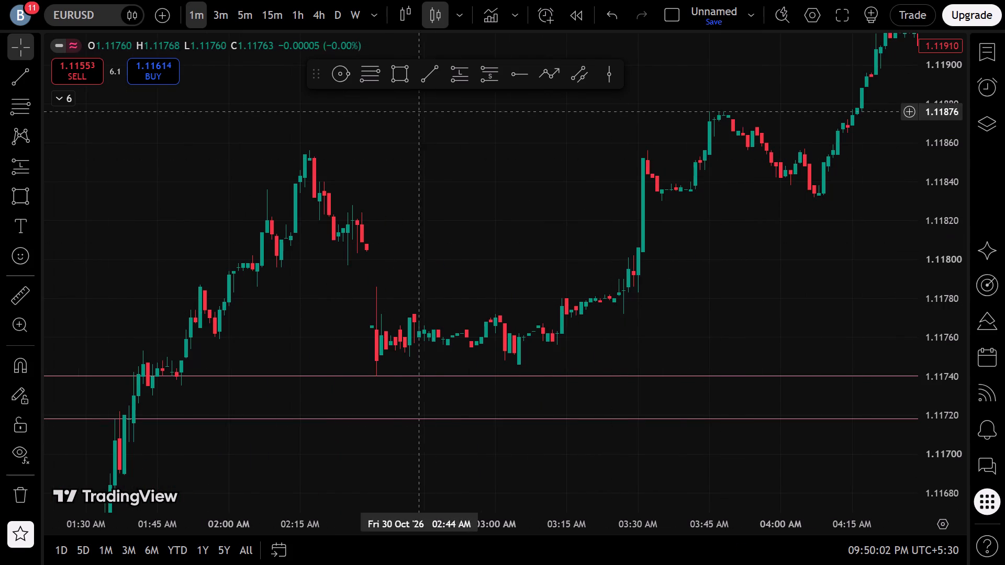
click(464, 81)
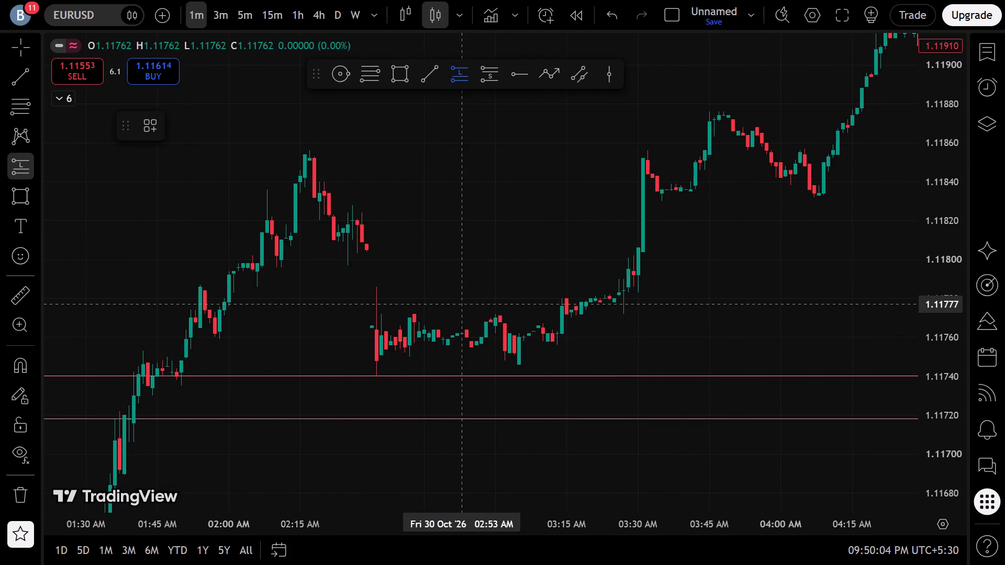
click(464, 306)
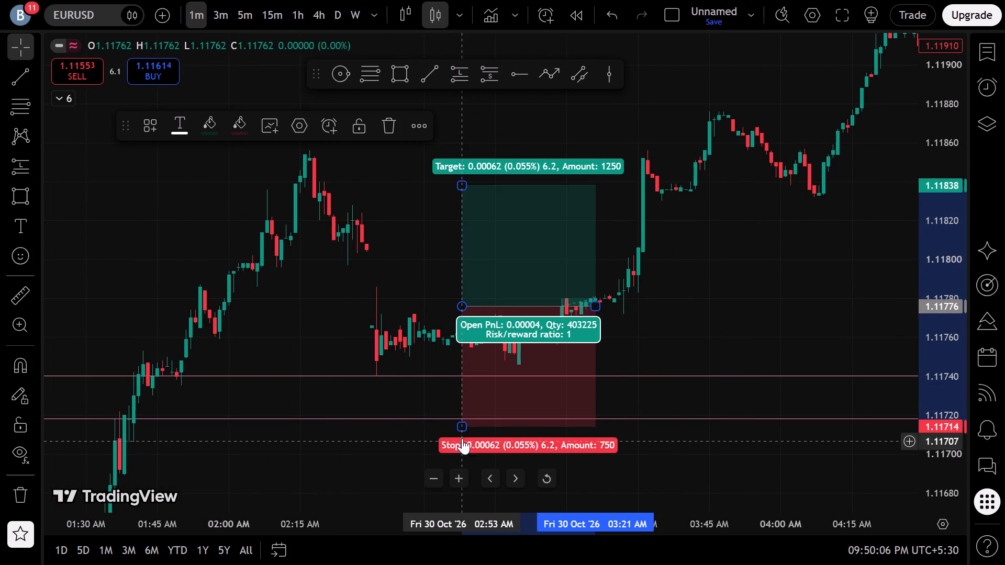
drag(460, 423, 481, 367)
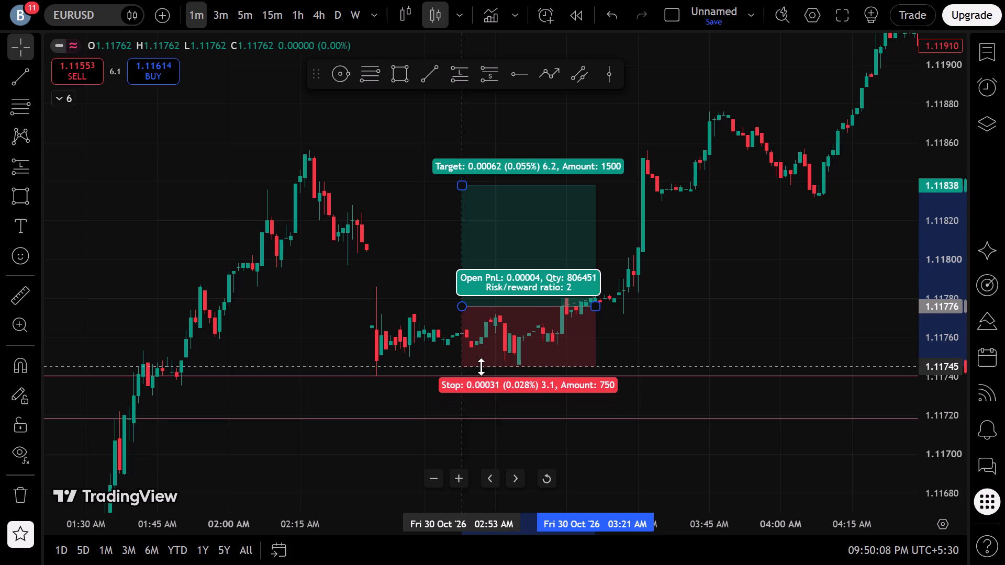
click(701, 259)
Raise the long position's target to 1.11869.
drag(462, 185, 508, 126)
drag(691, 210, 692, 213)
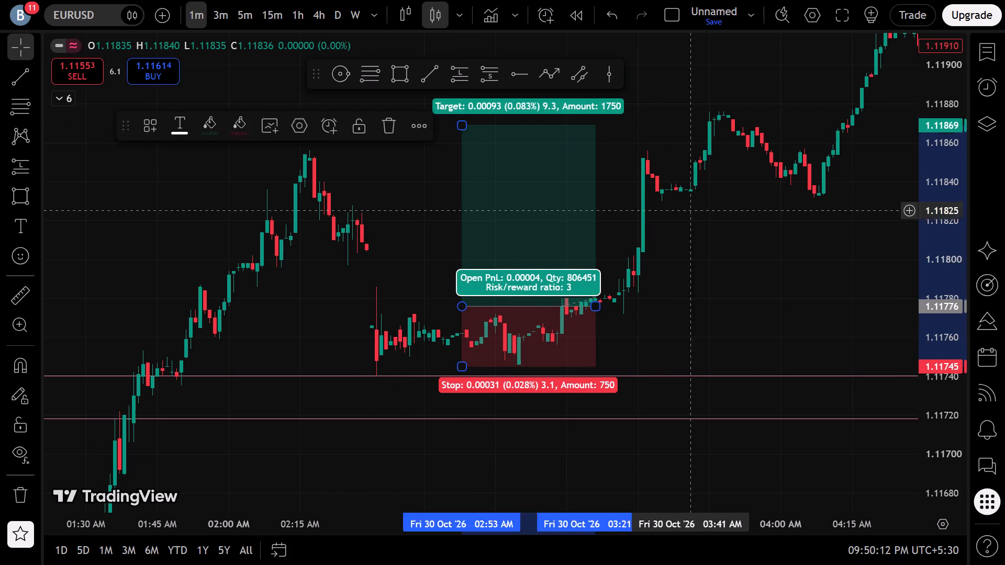
Raise the long position's target to 1.12109, near the 30 October price peak.
drag(692, 213, 412, 327)
scroll(589, 334, down, 12)
drag(854, 267, 286, 191)
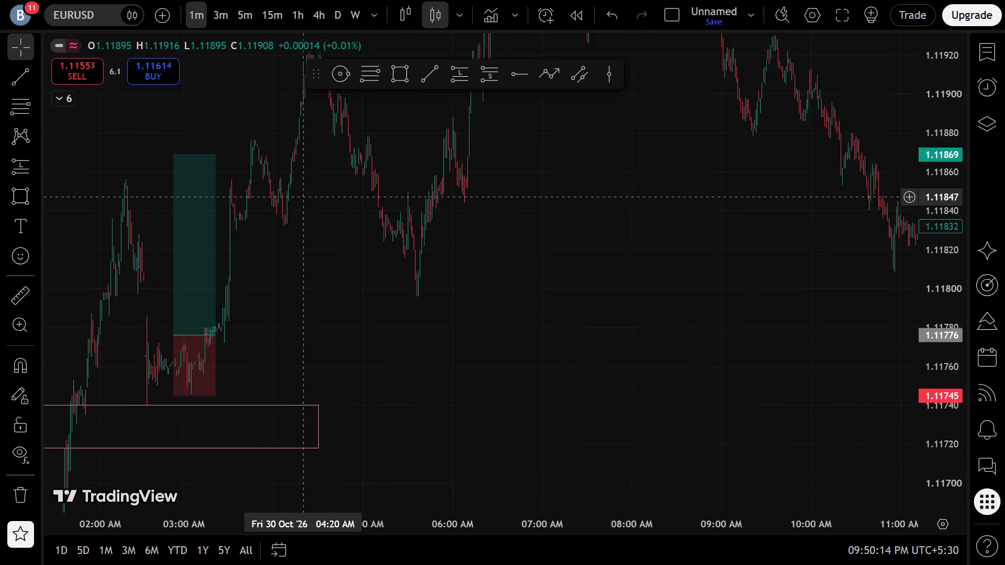
drag(286, 191, 410, 295)
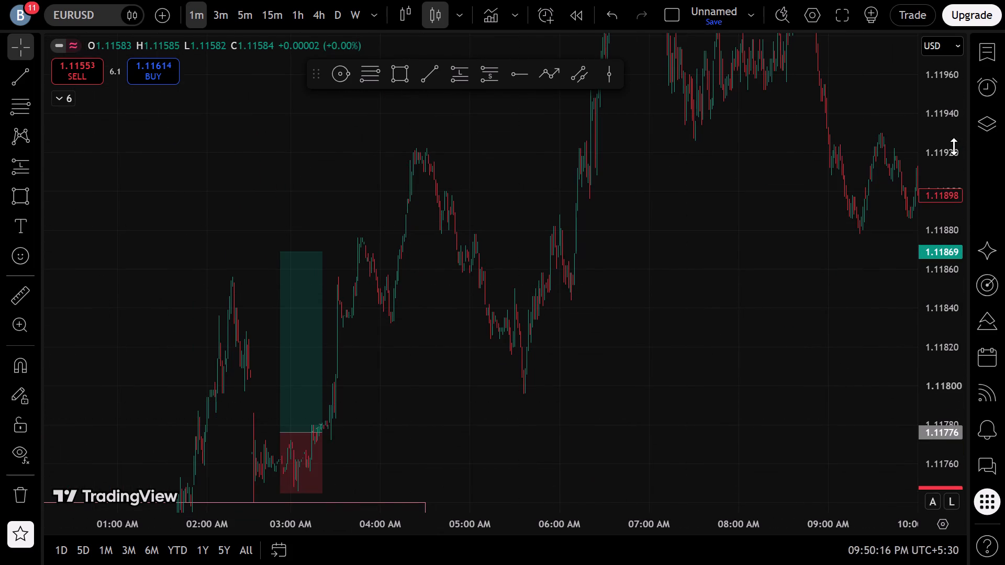
drag(951, 158, 821, 382)
scroll(472, 298, down, 6)
drag(936, 131, 912, 366)
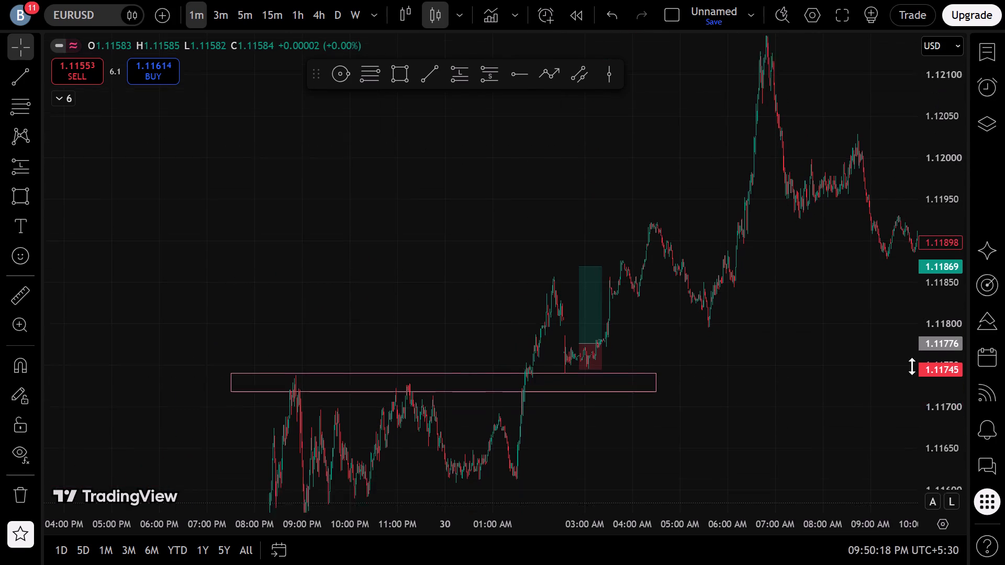
drag(912, 366, 876, 424)
drag(577, 272, 577, 236)
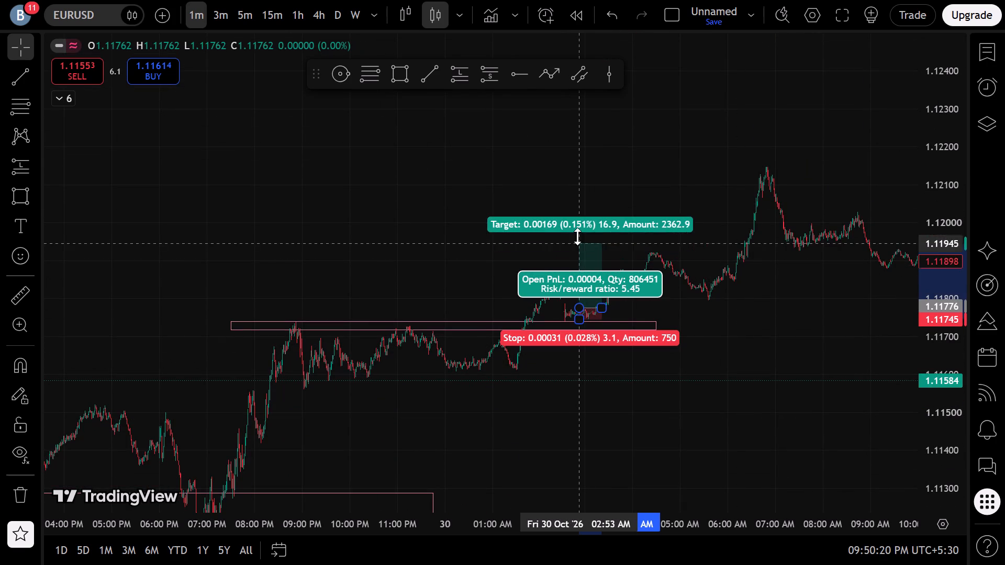
drag(577, 236, 615, 182)
Examine the 1-minute EURUSD price action on 29 October around the rectangle zone between about 1.1123 and 1.1129.
drag(264, 275, 253, 280)
drag(105, 285, 512, 185)
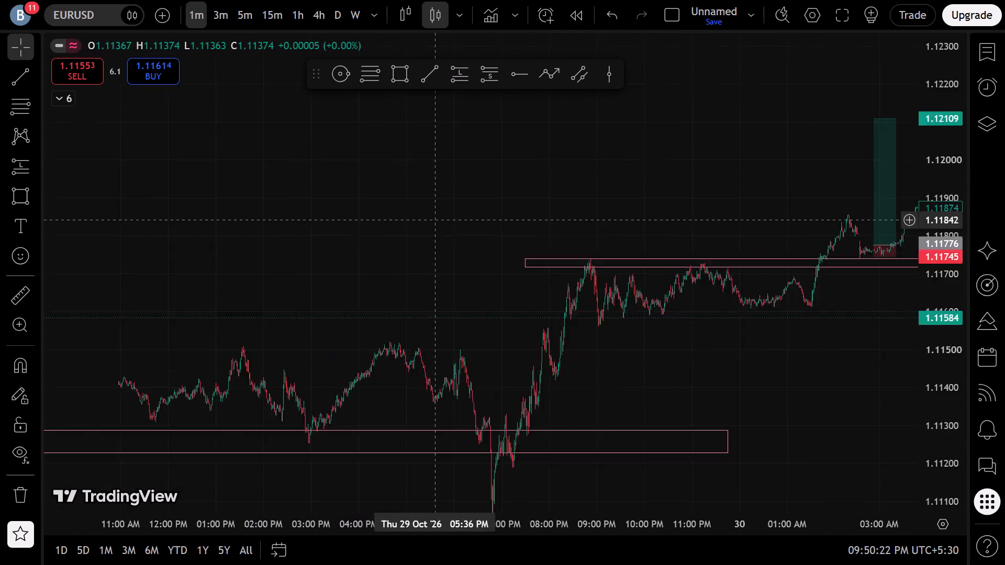
drag(512, 185, 840, 142)
scroll(588, 275, down, 7)
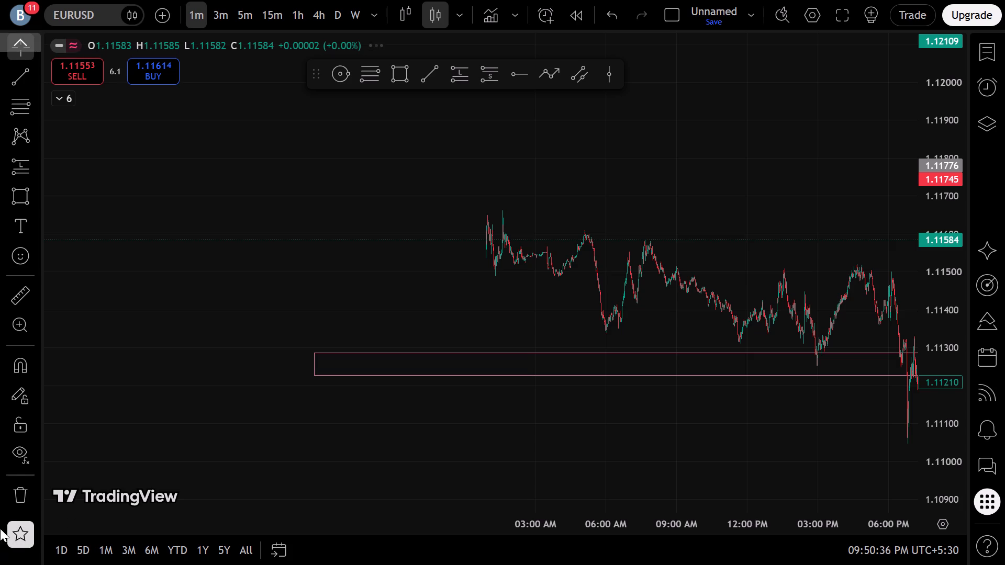
drag(565, 297, 277, 267)
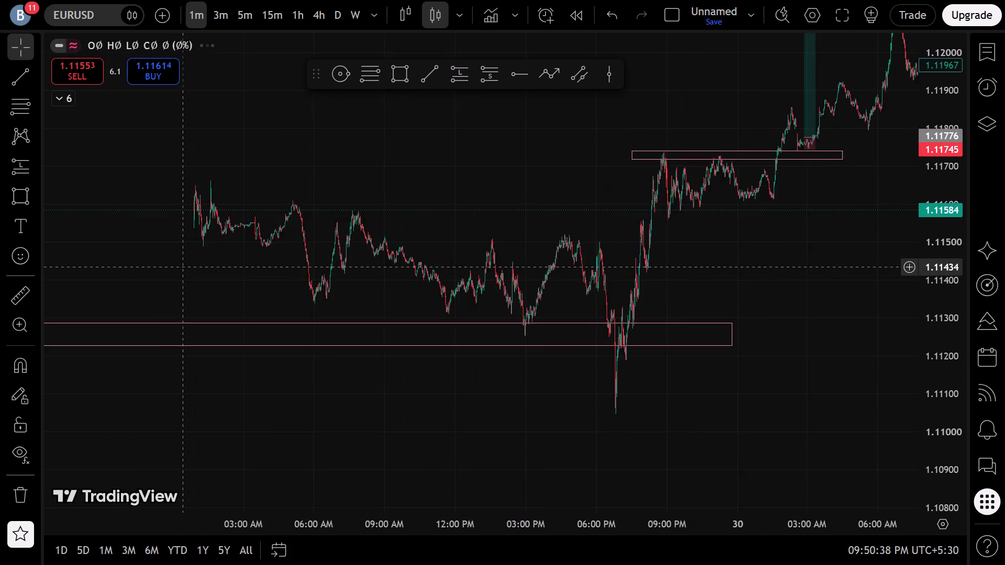
drag(277, 267, 355, 266)
scroll(355, 274, up, 17)
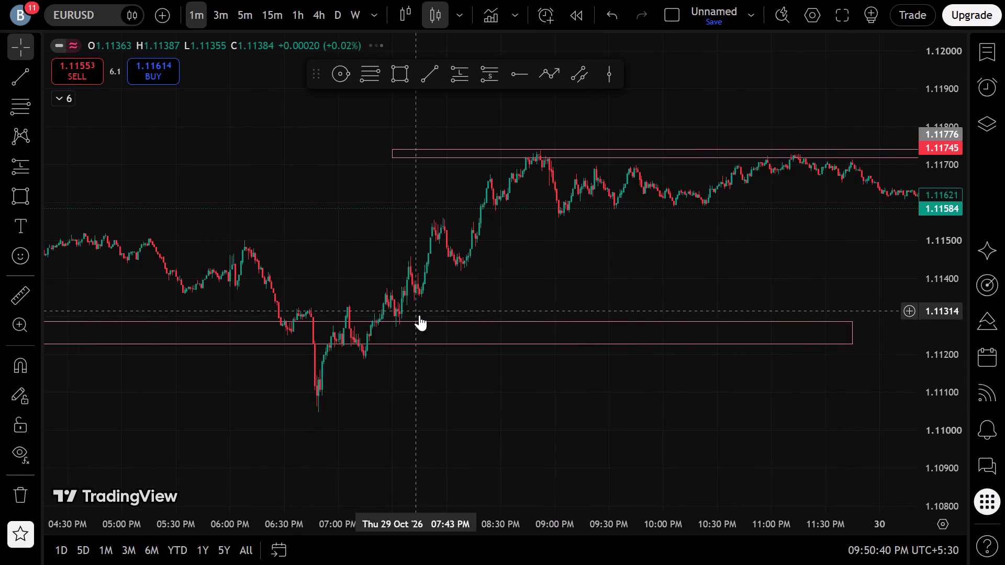
drag(931, 427, 837, 242)
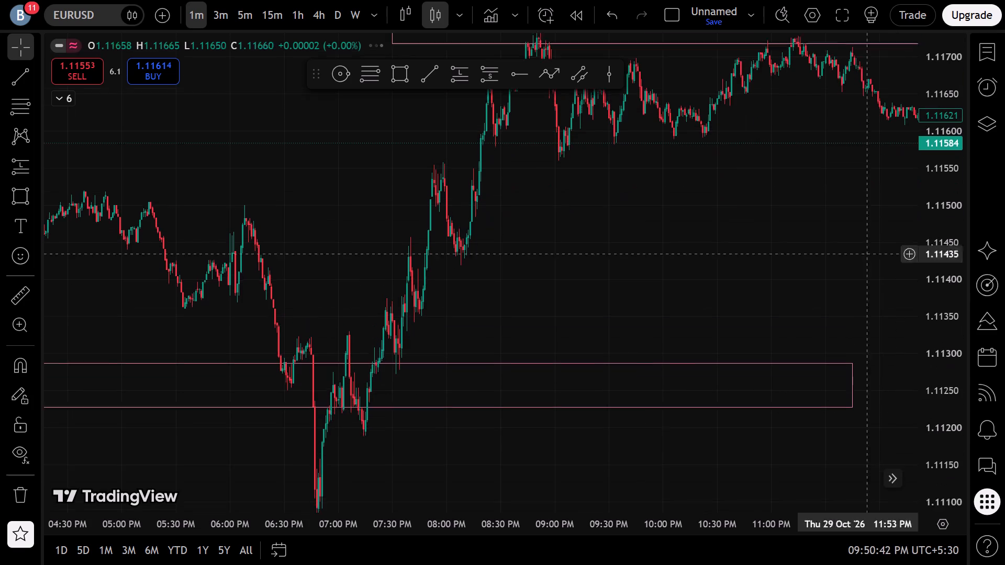
drag(368, 327, 680, 237)
scroll(639, 247, up, 10)
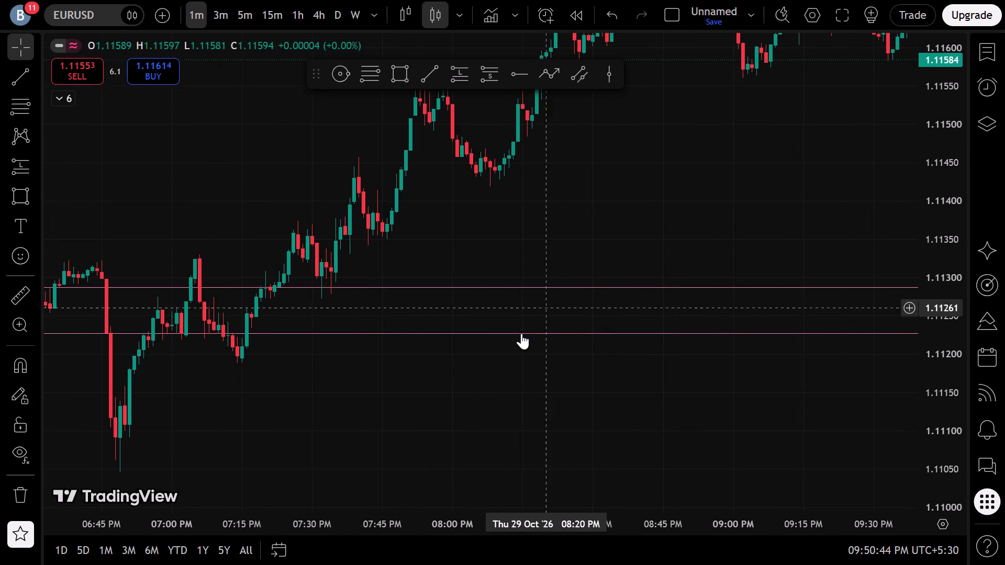
scroll(364, 382, down, 2)
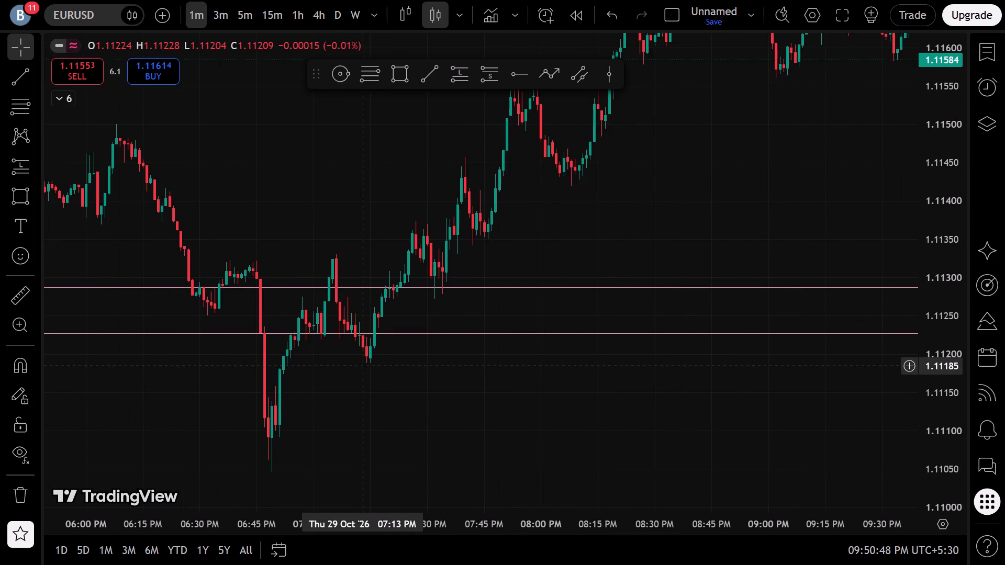
Examine earlier 1-minute EURUSD price action back to 26 October around the rectangle zone between about 1.11843 and 1.11893.
scroll(361, 365, down, 20)
scroll(361, 365, down, 12)
drag(286, 243, 883, 305)
drag(935, 195, 959, 345)
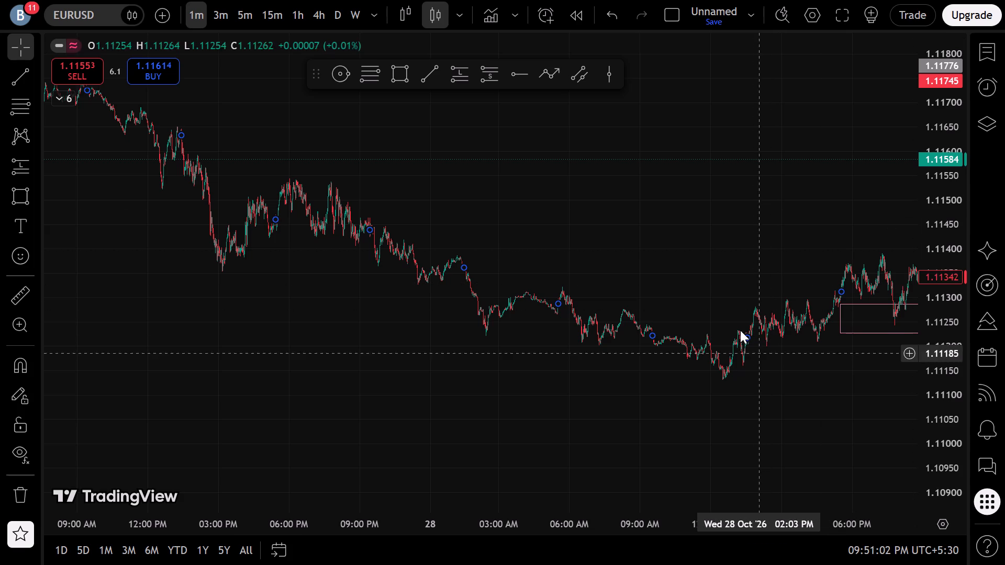
drag(689, 233, 1004, 341)
drag(472, 266, 872, 395)
scroll(683, 375, down, 6)
drag(490, 389, 792, 410)
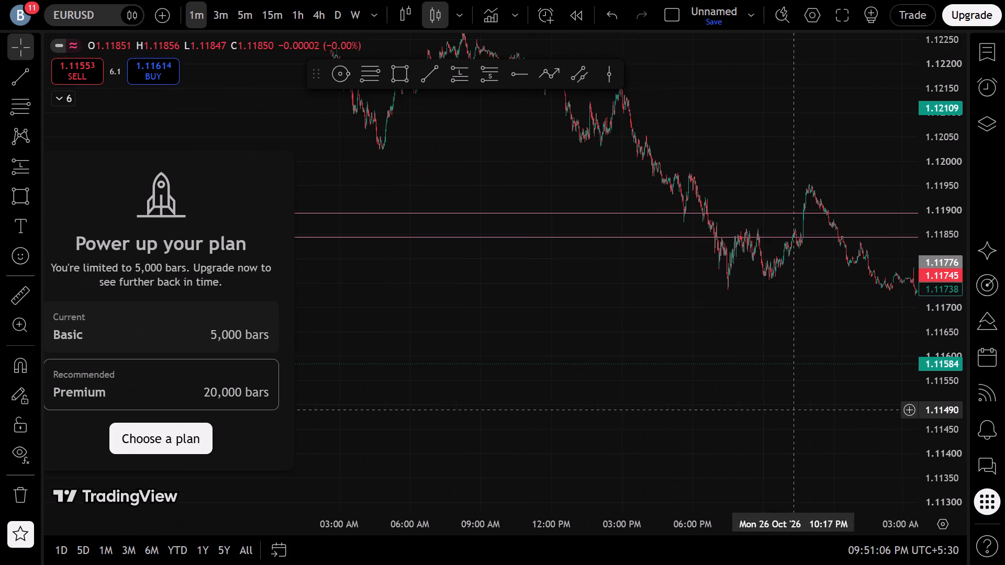
drag(952, 432, 913, 163)
drag(657, 300, 779, 363)
scroll(768, 370, up, 6)
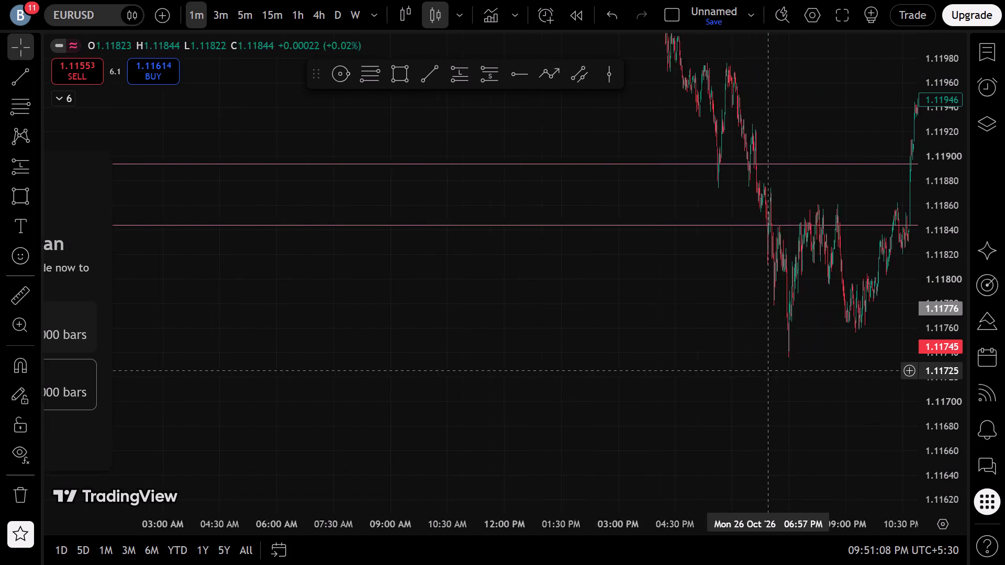
scroll(768, 370, up, 9)
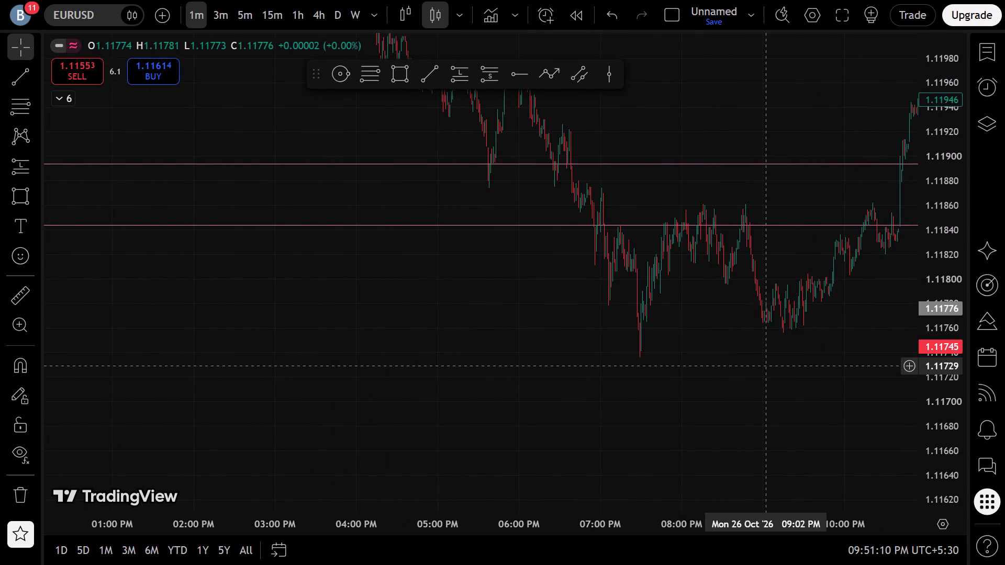
scroll(636, 348, up, 6)
drag(537, 342, 739, 334)
scroll(714, 327, up, 4)
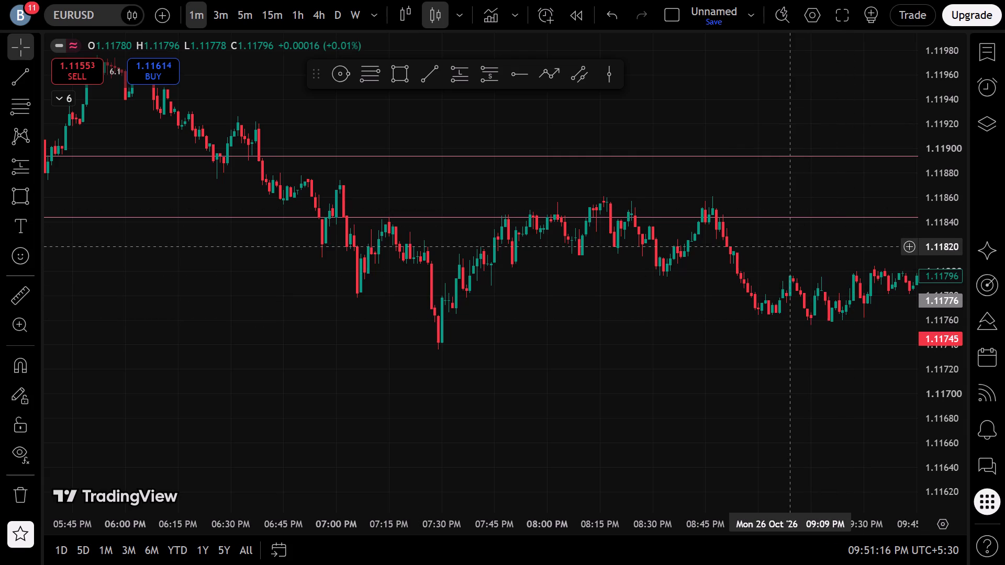
click(817, 192)
drag(769, 304, 261, 326)
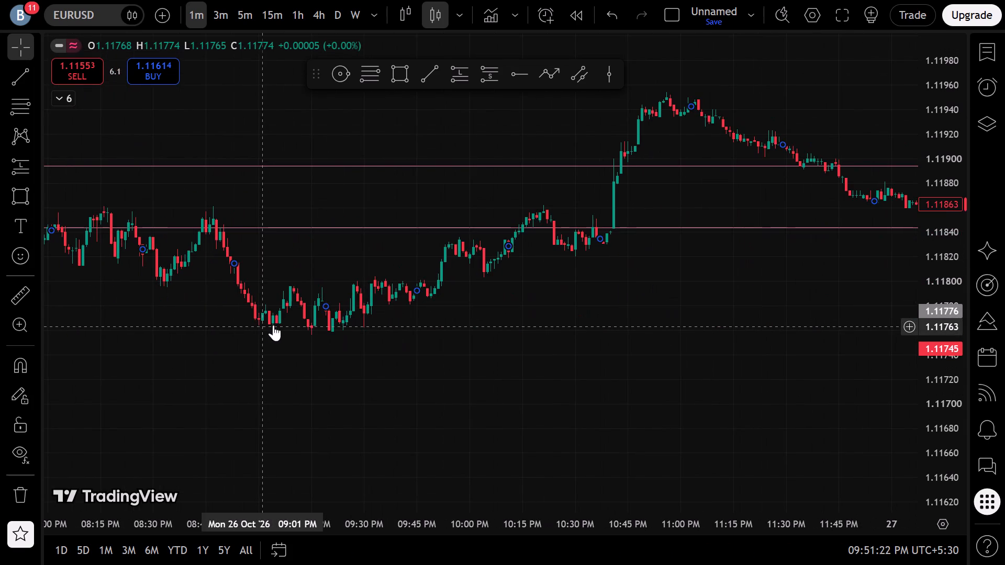
drag(574, 352, 102, 377)
scroll(351, 375, down, 3)
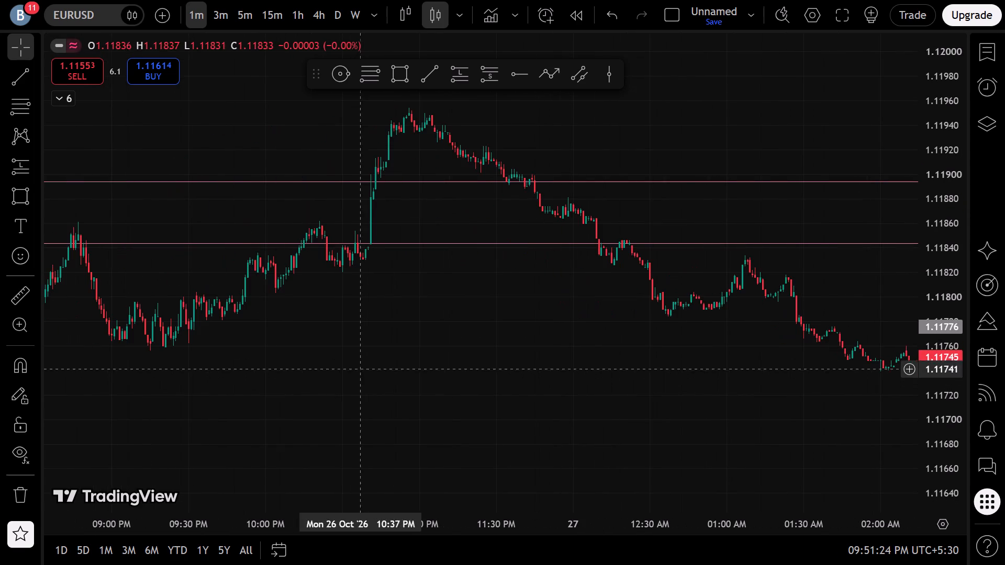
drag(383, 141, 667, 163)
scroll(563, 380, up, 5)
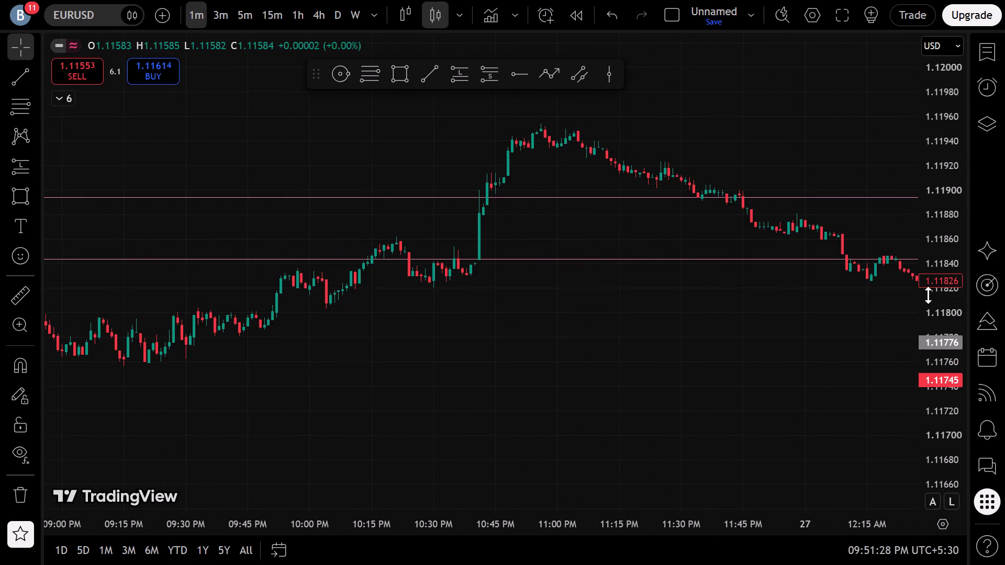
Place a short position above the 26 October zone at about 10:54 PM, with entry 1.11928, stop 1.11950 and target 1.11898.
drag(950, 352, 876, 140)
drag(733, 102, 743, 354)
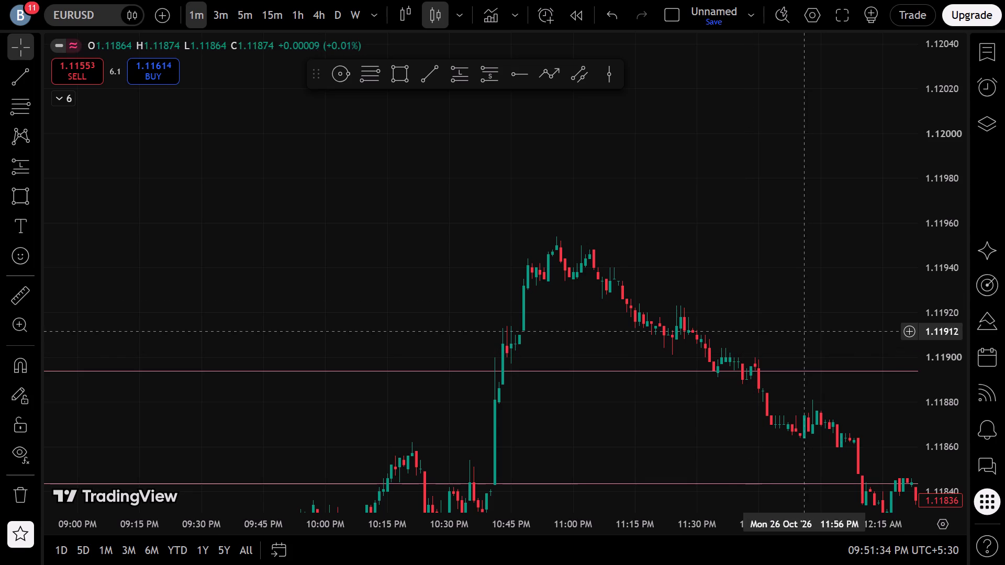
scroll(836, 284, up, 4)
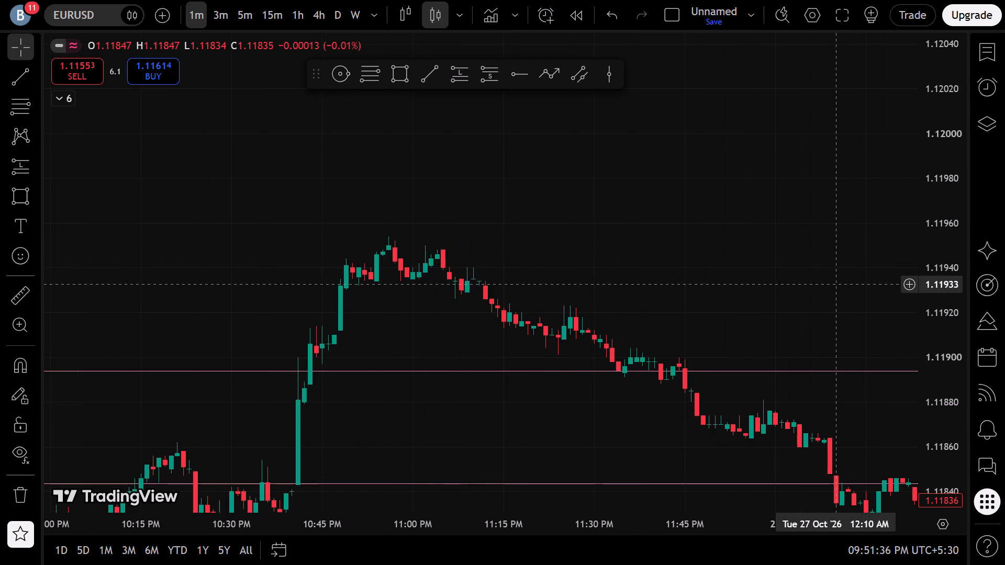
click(494, 83)
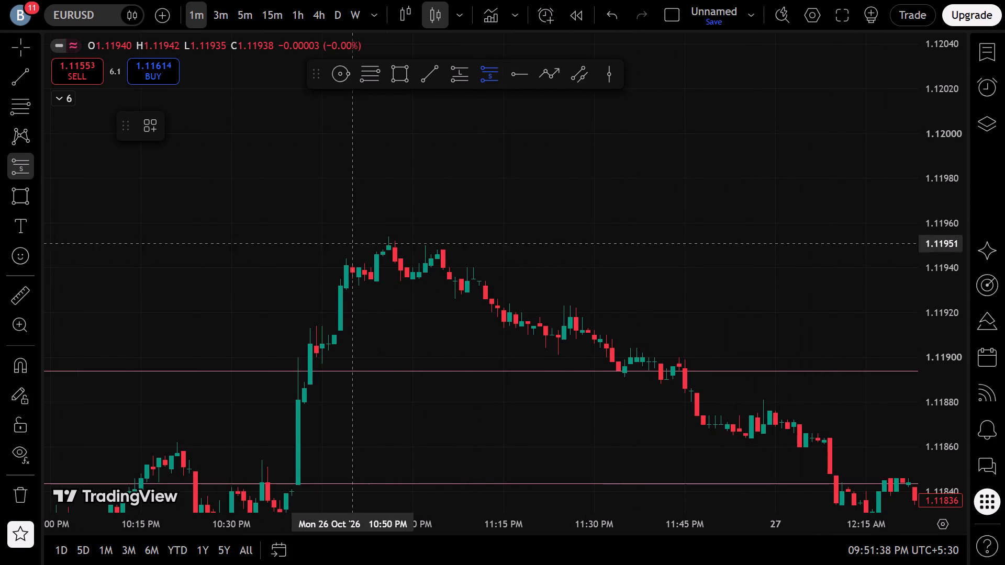
click(373, 294)
drag(371, 230, 372, 245)
click(293, 302)
drag(277, 322, 302, 154)
Extend the 26 October short position to about 3:01 AM on 27 October and lower its target to 1.11740.
scroll(365, 259, down, 5)
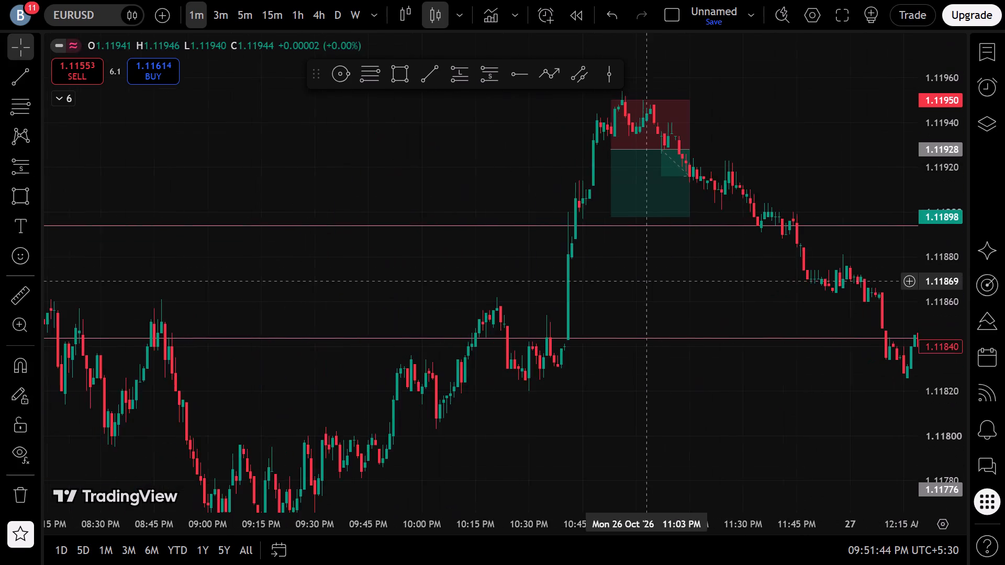
scroll(707, 278, down, 8)
drag(944, 180, 880, 400)
drag(858, 410, 388, 408)
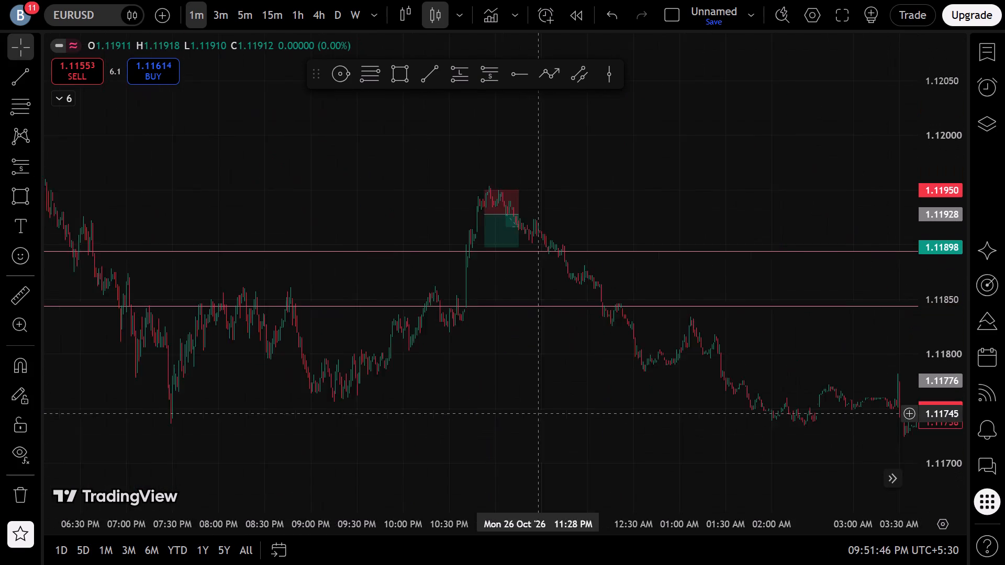
drag(388, 408, 362, 402)
scroll(428, 378, down, 5)
drag(628, 395, 341, 355)
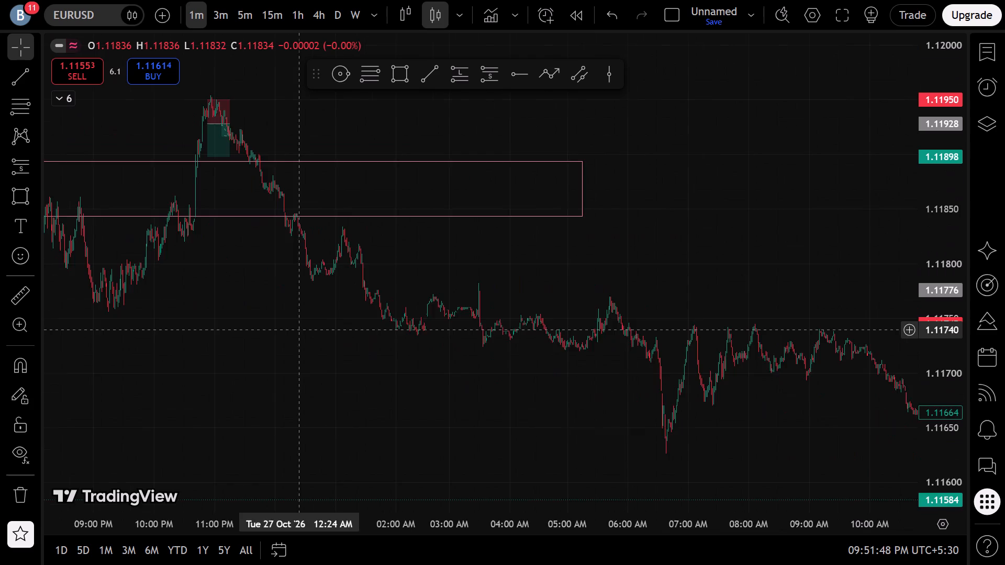
drag(341, 355, 369, 363)
drag(304, 157, 393, 157)
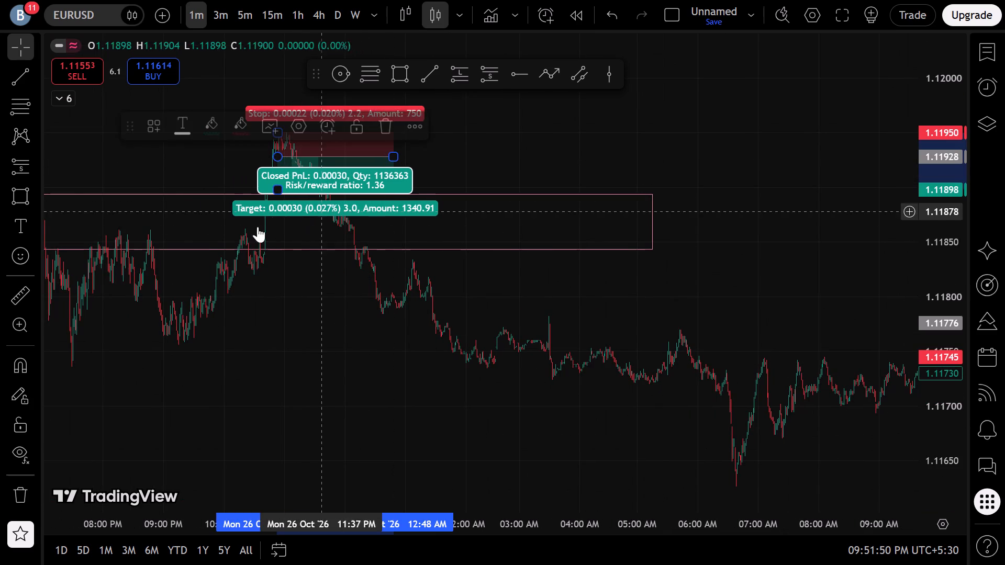
drag(278, 195, 277, 363)
scroll(259, 366, down, 8)
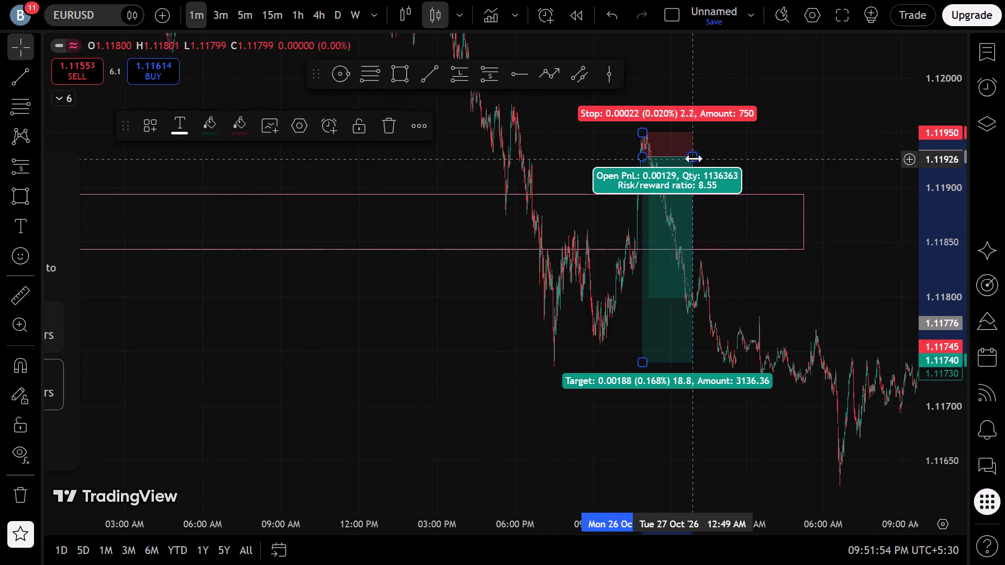
drag(695, 158, 747, 160)
Lower the short position's target further to 1.11384, near the afternoon low of 27 October.
drag(956, 180, 925, 358)
drag(852, 386, 799, 392)
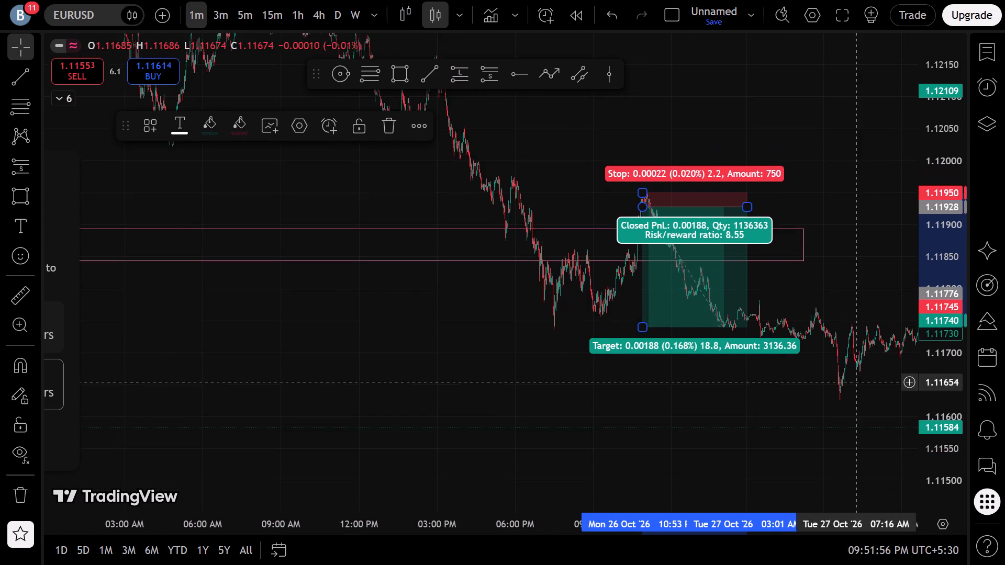
drag(799, 392, 570, 333)
scroll(562, 325, down, 7)
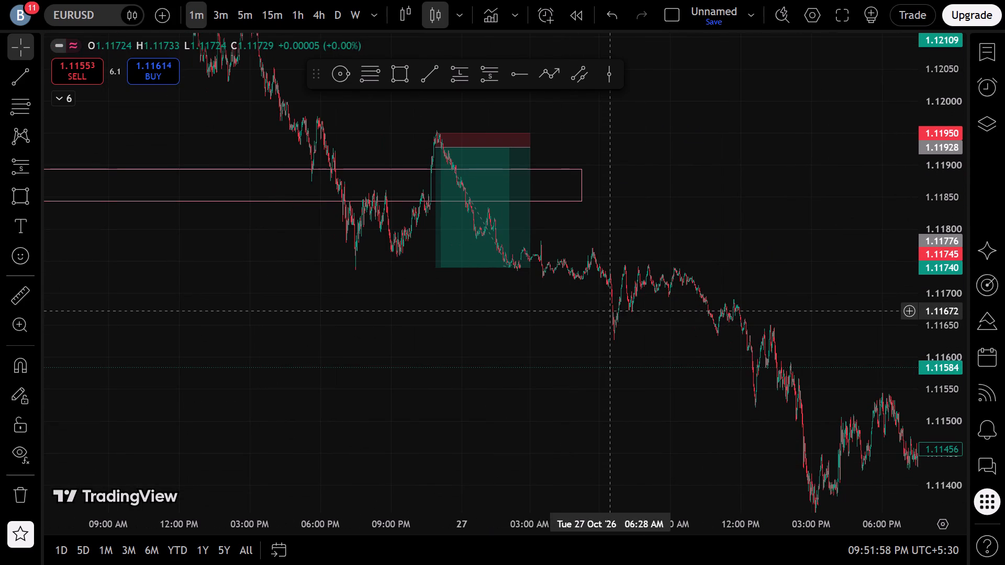
drag(439, 269, 386, 495)
click(645, 357)
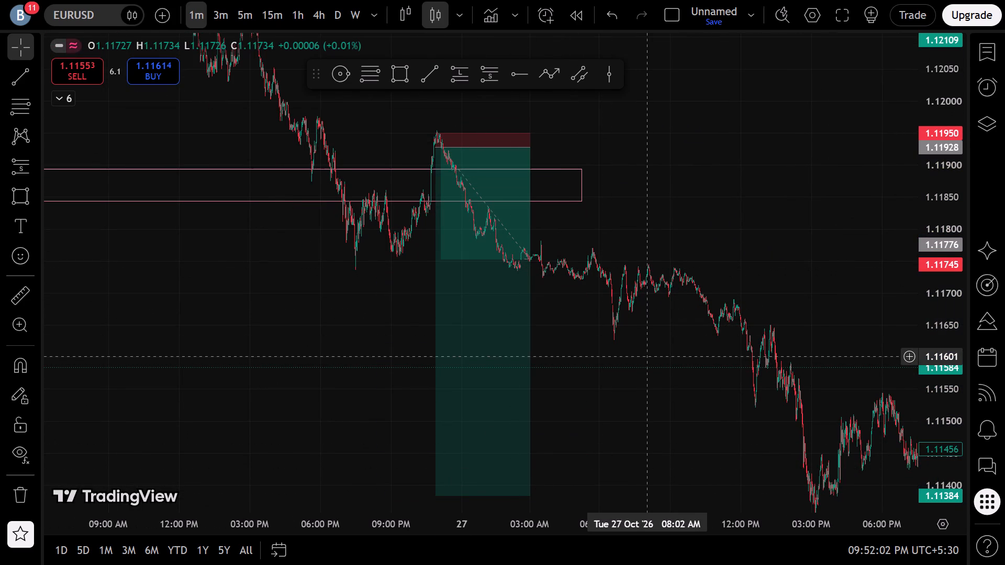
Switch the EURUSD chart to the 5-minute interval and reset its view to the latest candles.
click(543, 479)
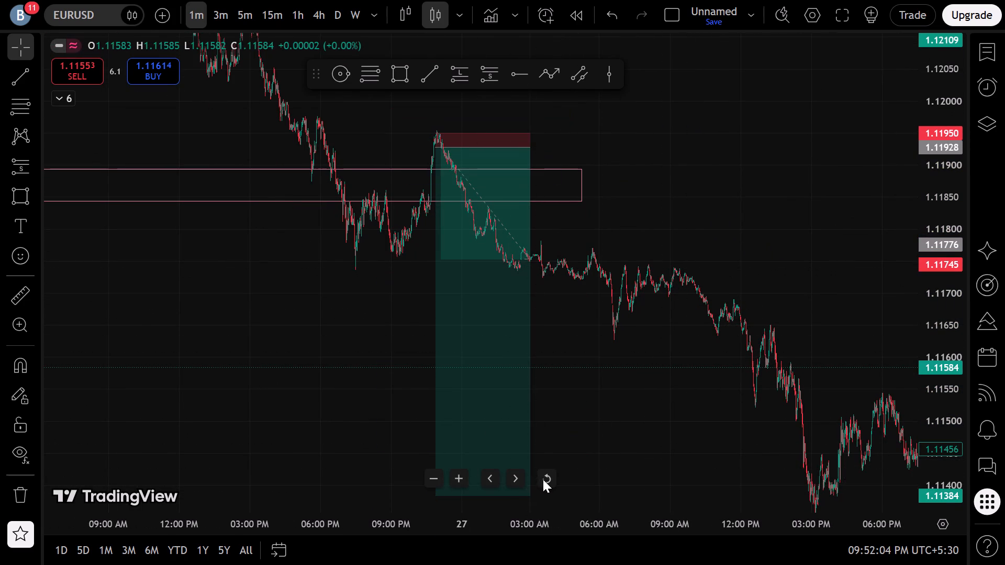
scroll(297, 296, down, 5)
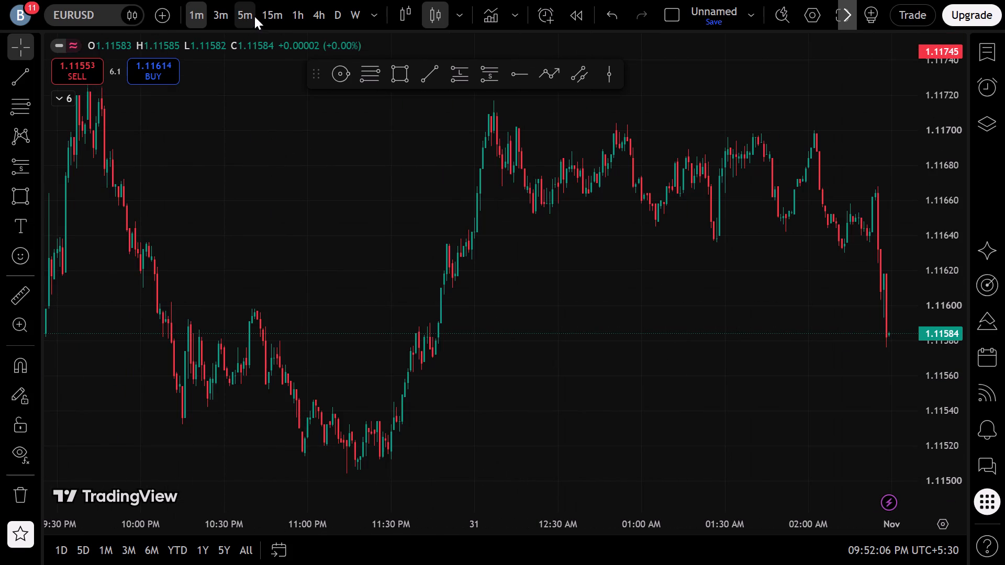
click(250, 15)
click(546, 478)
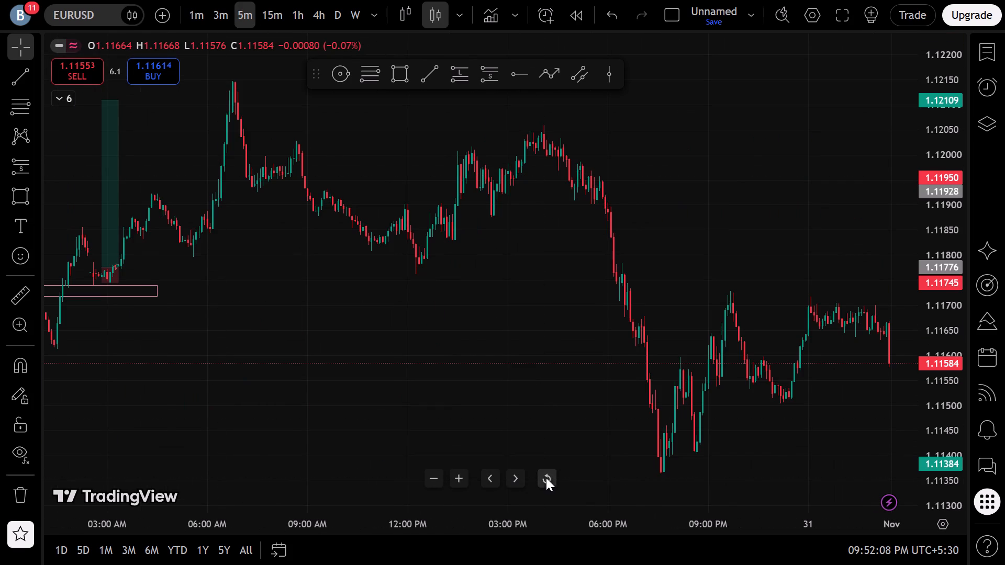
Examine the 5-minute EURUSD price action on 30 October, after the long position near 3:00 AM.
scroll(616, 388, down, 4)
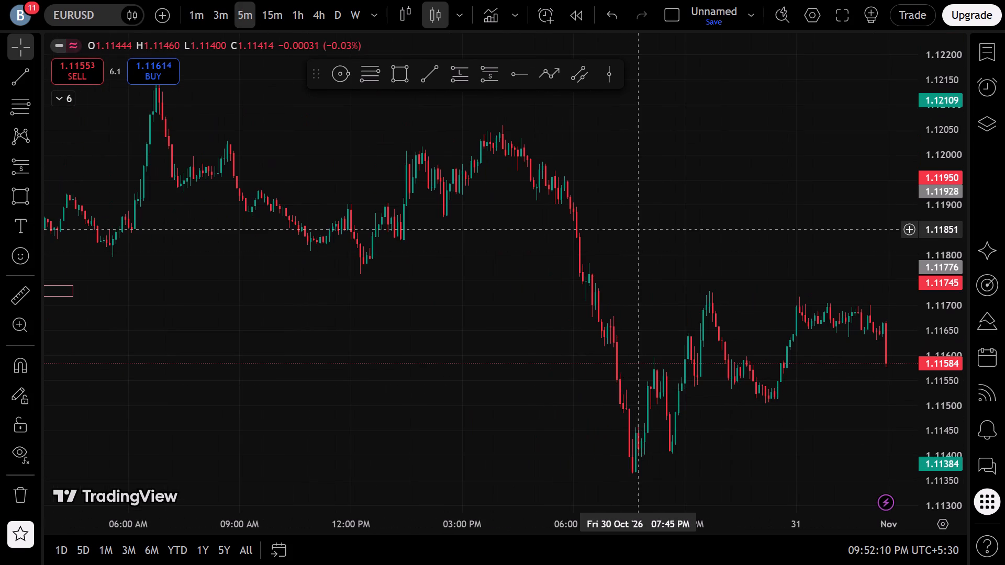
drag(467, 253, 902, 369)
scroll(800, 366, up, 7)
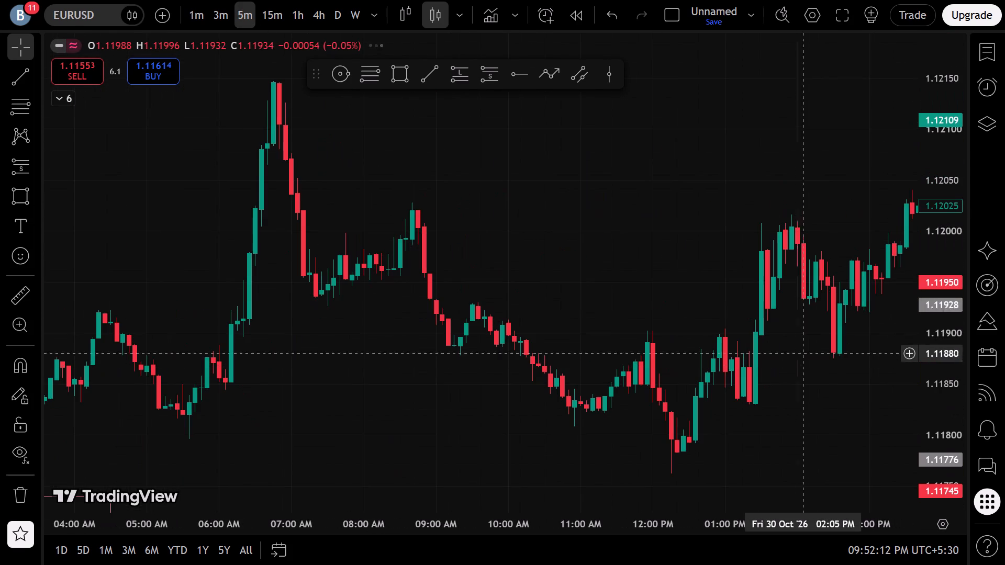
drag(791, 331, 757, 335)
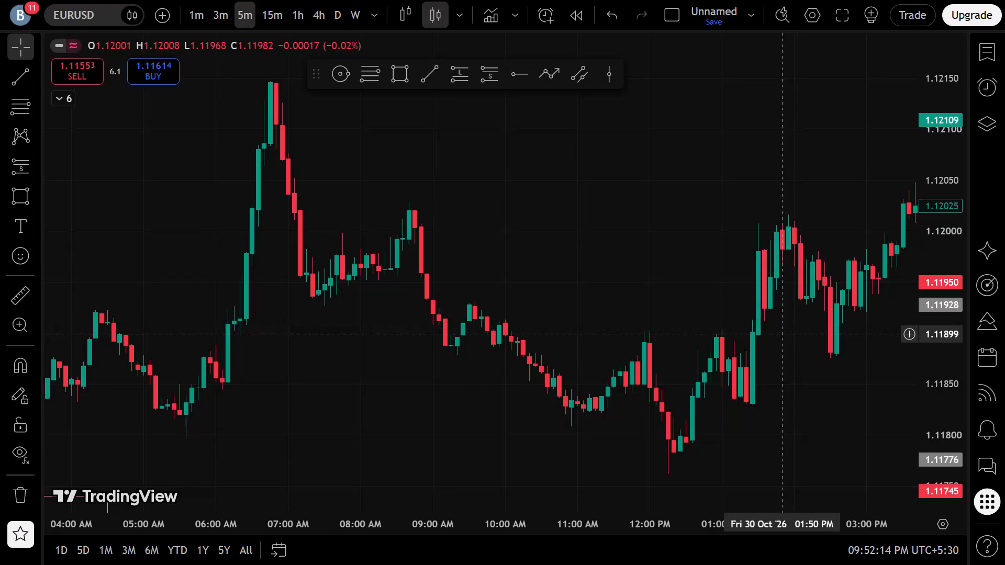
drag(757, 335, 861, 381)
scroll(503, 321, down, 5)
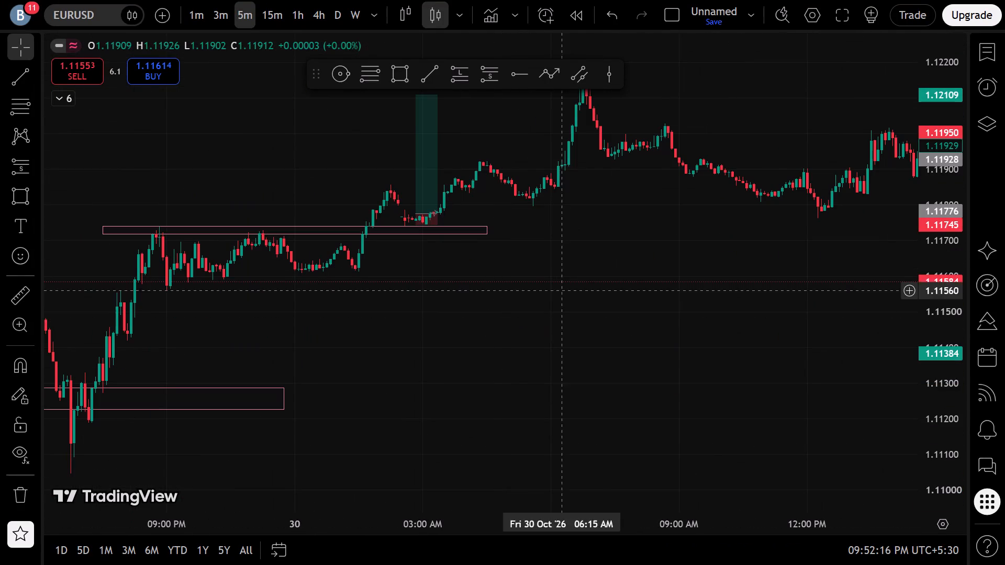
click(683, 219)
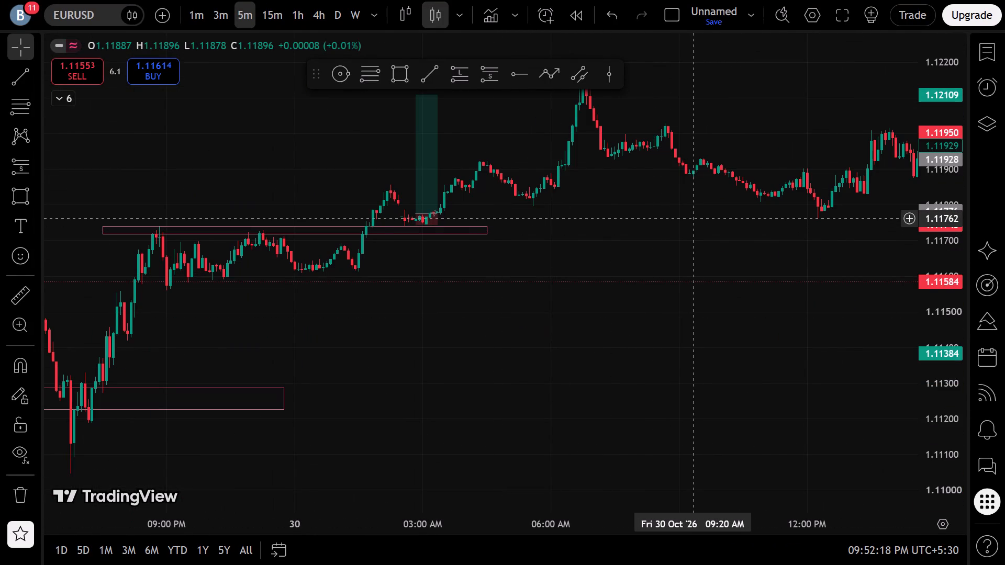
scroll(694, 219, down, 5)
drag(809, 228, 464, 275)
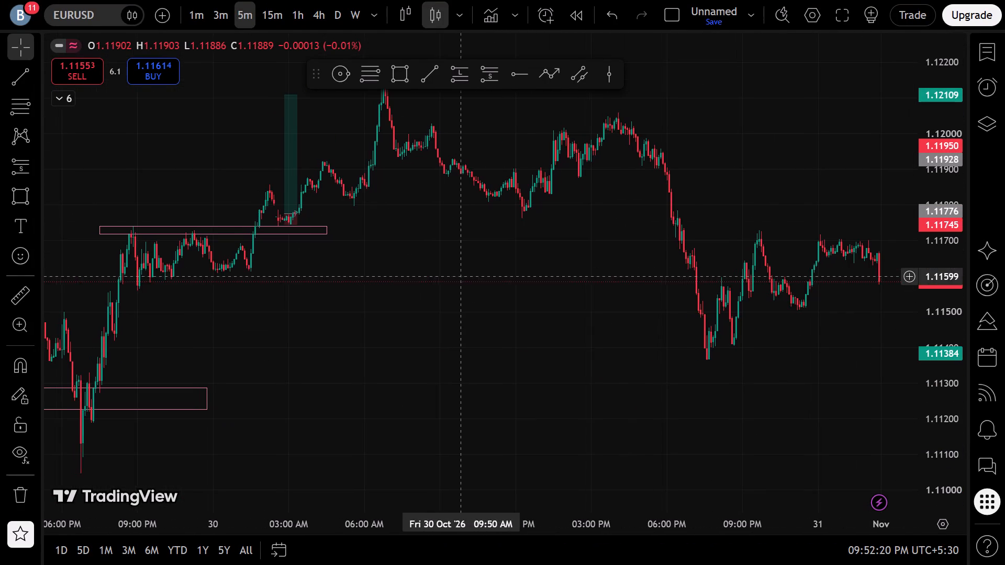
drag(464, 275, 463, 276)
Examine the 5-minute EURUSD price action on 29 October around the rectangle zone between about 1.1123 and 1.1129.
drag(483, 267, 907, 322)
scroll(629, 330, up, 2)
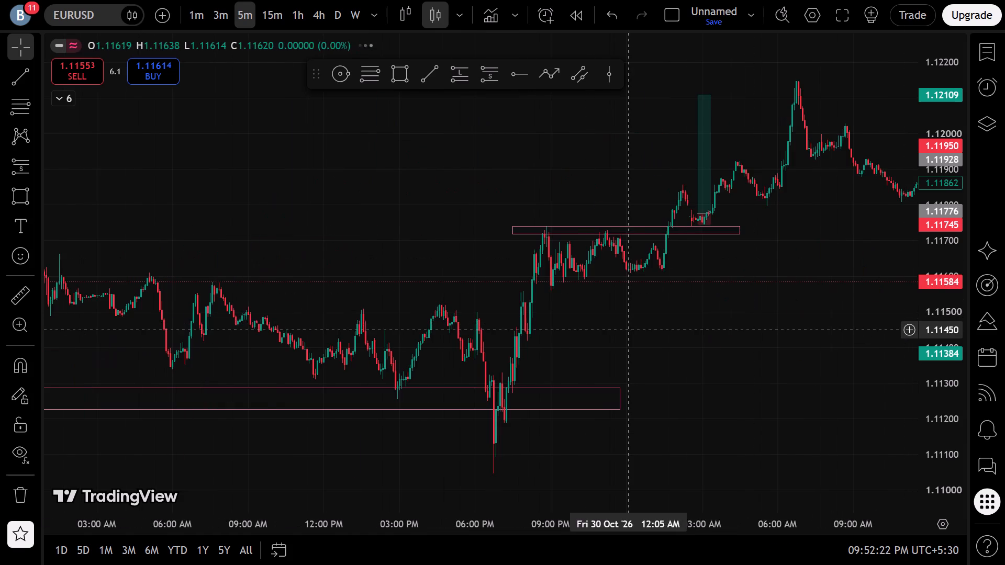
scroll(629, 330, up, 4)
scroll(452, 320, down, 6)
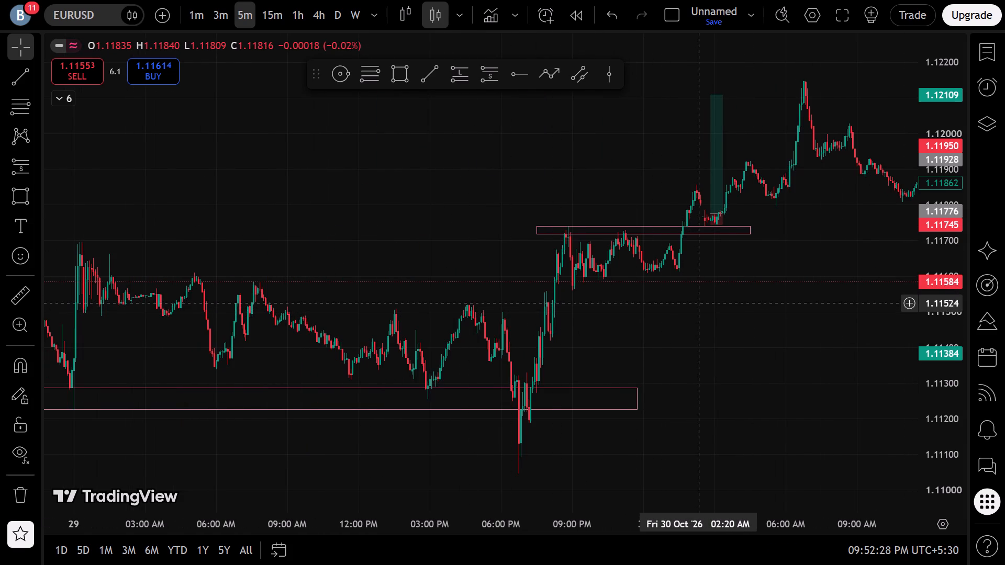
scroll(698, 303, down, 2)
drag(361, 285, 605, 279)
drag(393, 266, 475, 280)
scroll(476, 281, up, 6)
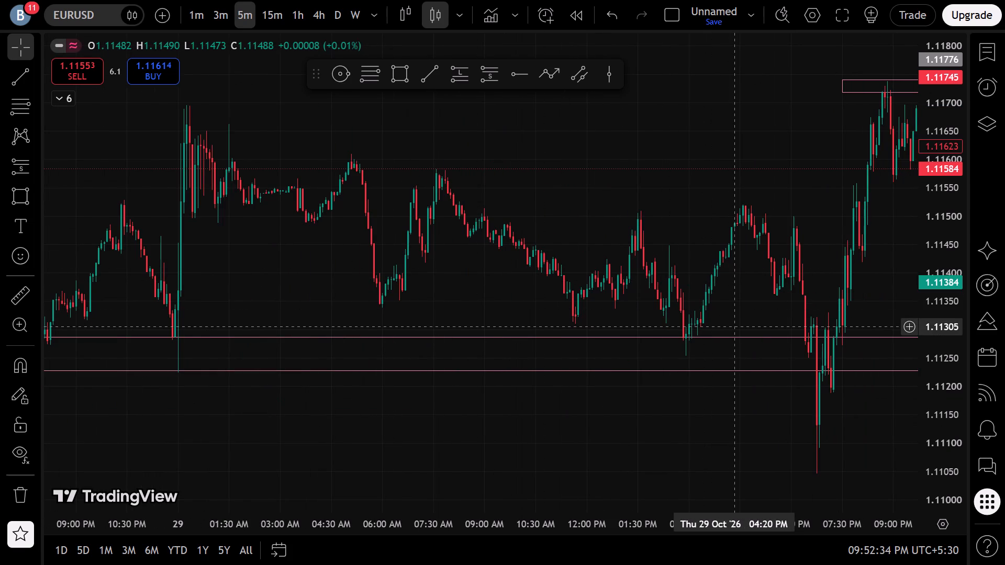
scroll(746, 309, down, 4)
scroll(746, 309, up, 1)
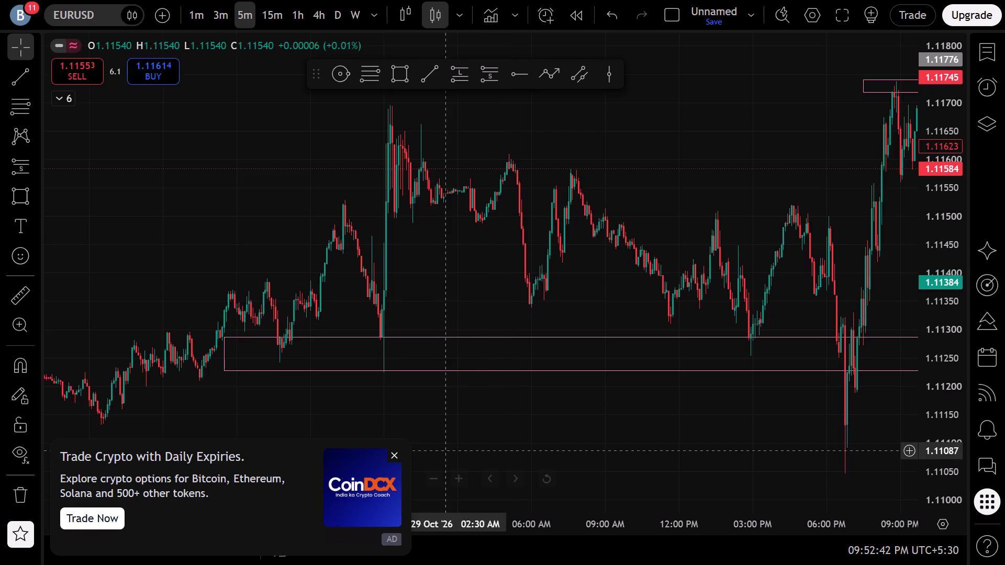
Dismiss the advertisement and the ad-free upgrade offer covering the chart.
click(395, 455)
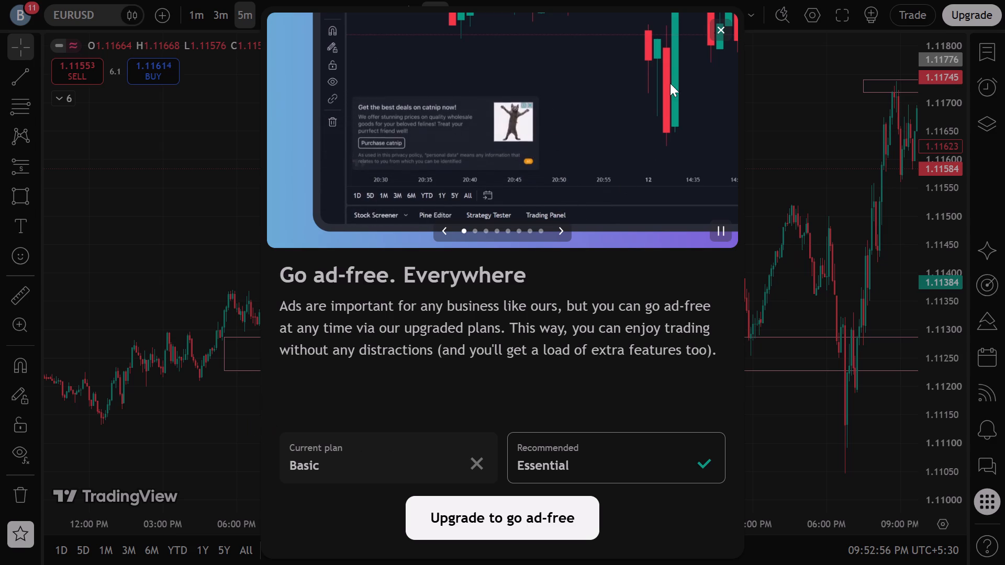
click(722, 29)
Draw a rectangle between 1.11387 and 1.11368, from 2:35 PM on 28 October to about 2:15 AM on 29 October.
drag(442, 229, 643, 241)
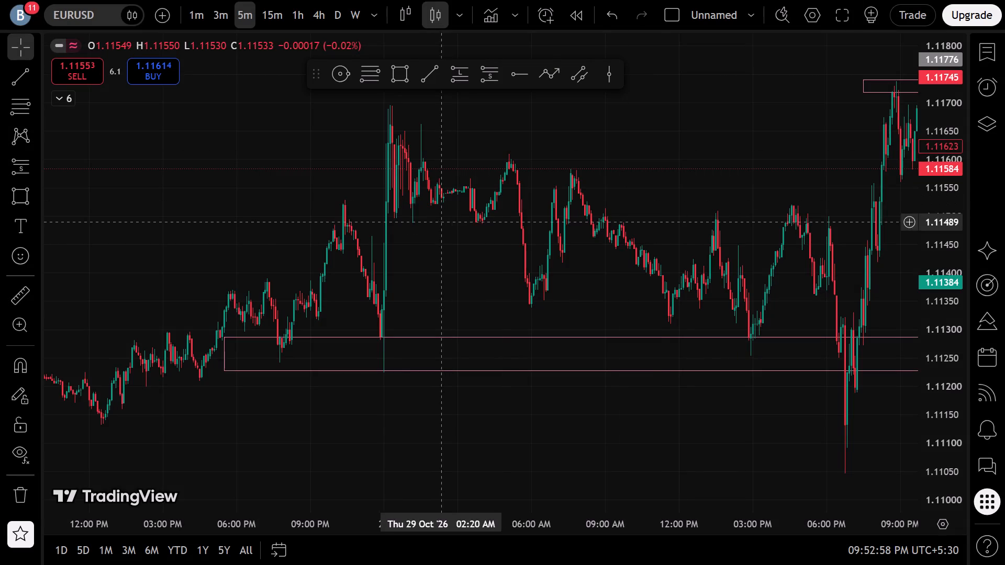
drag(643, 241, 801, 238)
scroll(621, 330, up, 6)
drag(635, 300, 817, 296)
scroll(802, 301, down, 7)
drag(801, 301, 509, 298)
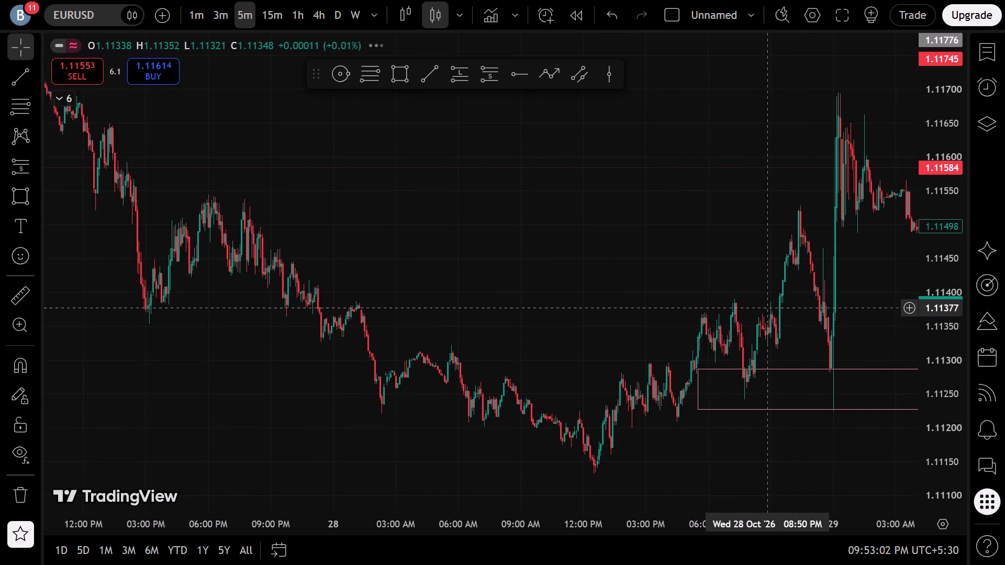
drag(509, 298, 515, 287)
click(401, 74)
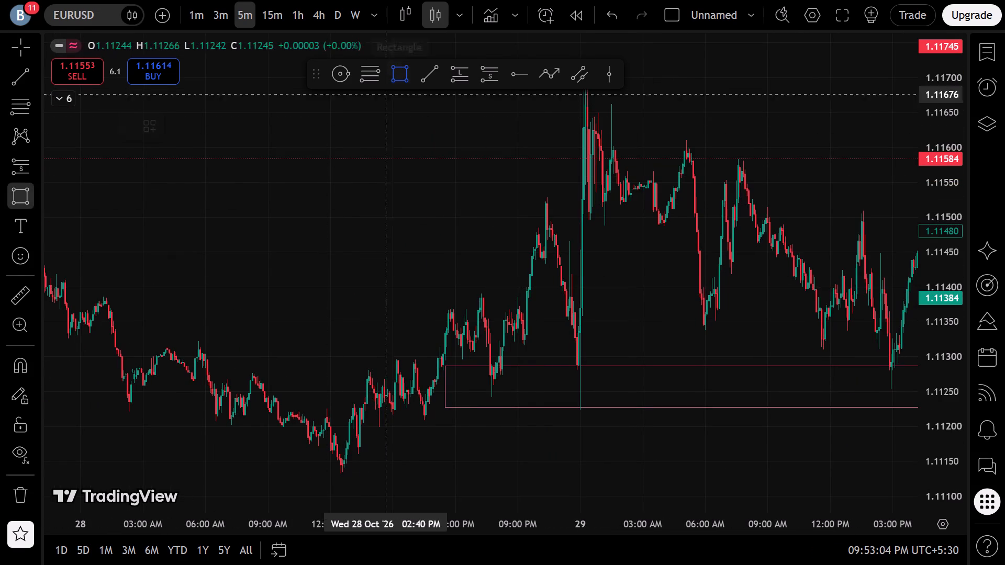
click(384, 296)
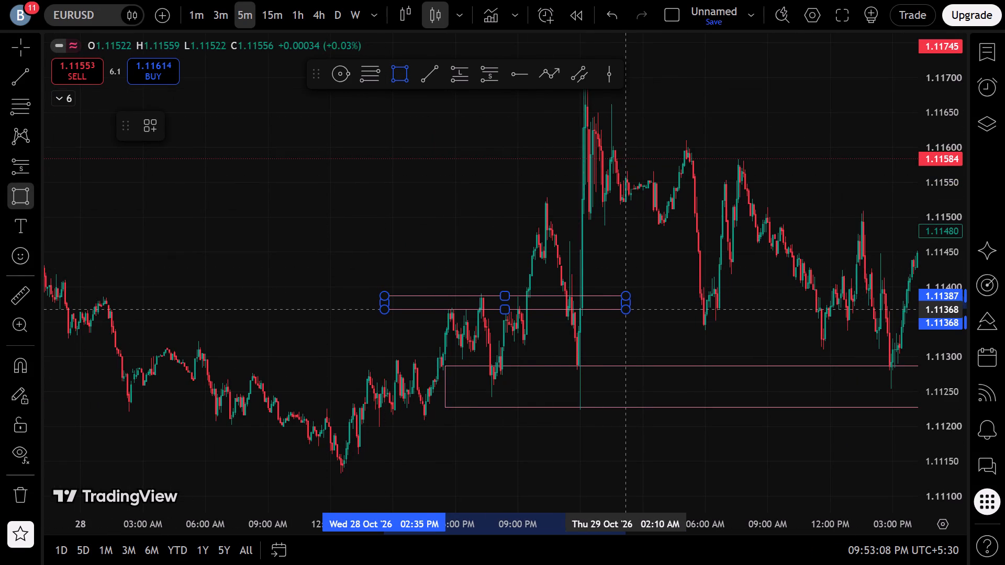
click(627, 309)
Set the new rectangle's border colour to yellow.
click(183, 133)
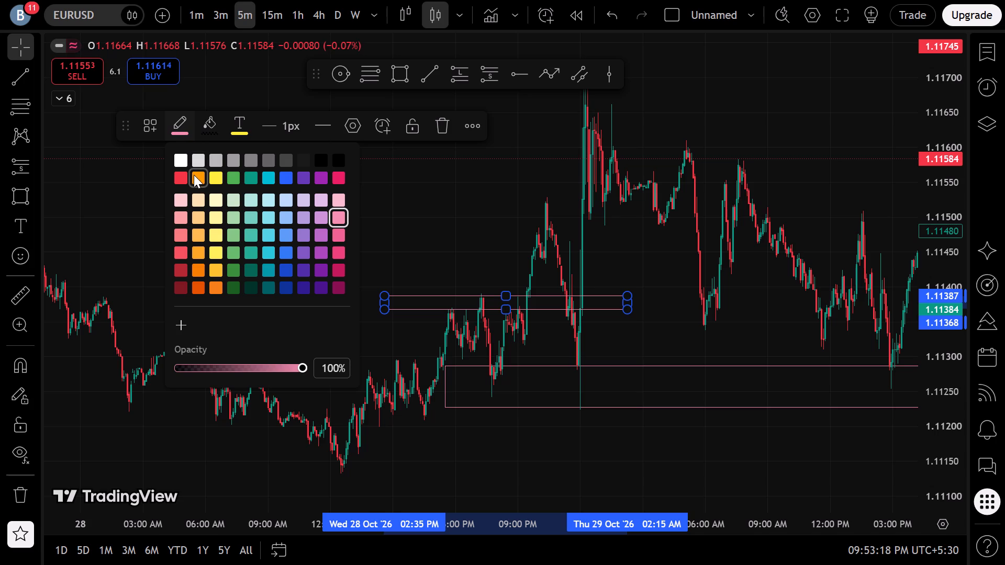
click(212, 176)
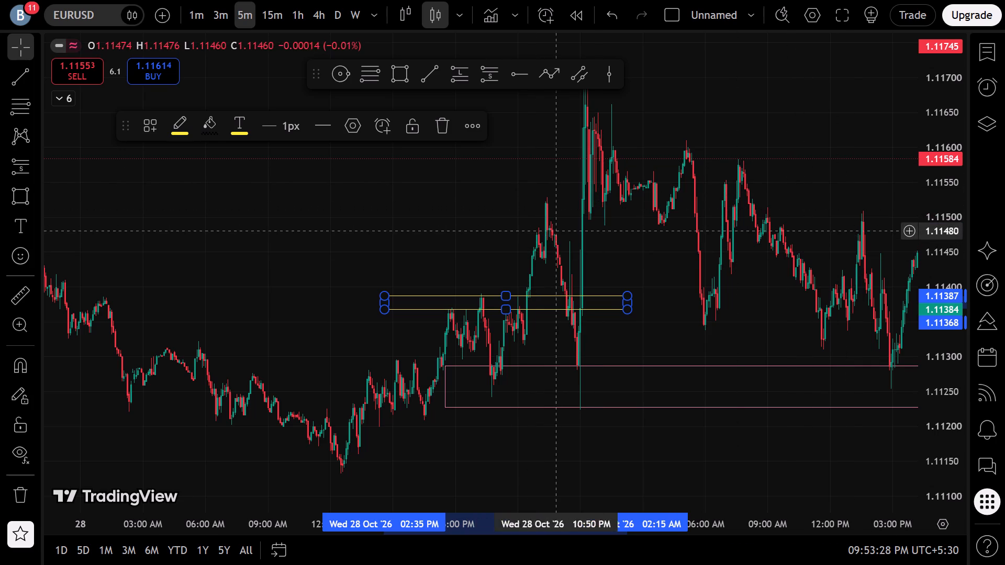
Draw a second yellow rectangle from 6:50 AM to about 8:55 PM on 28 October, between 1.11295 and about 1.11275.
drag(366, 262, 235, 297)
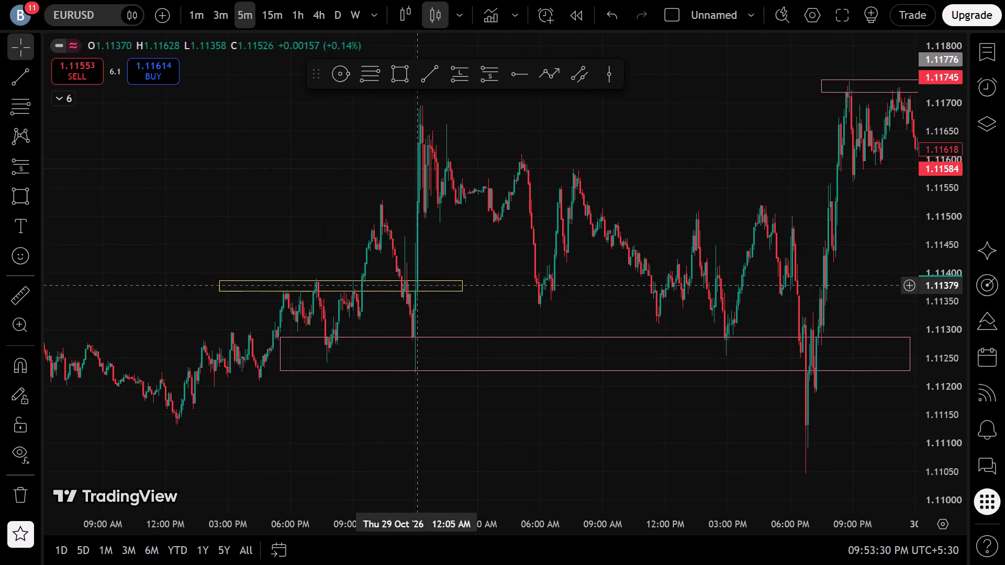
drag(340, 232, 903, 214)
scroll(700, 235, up, 7)
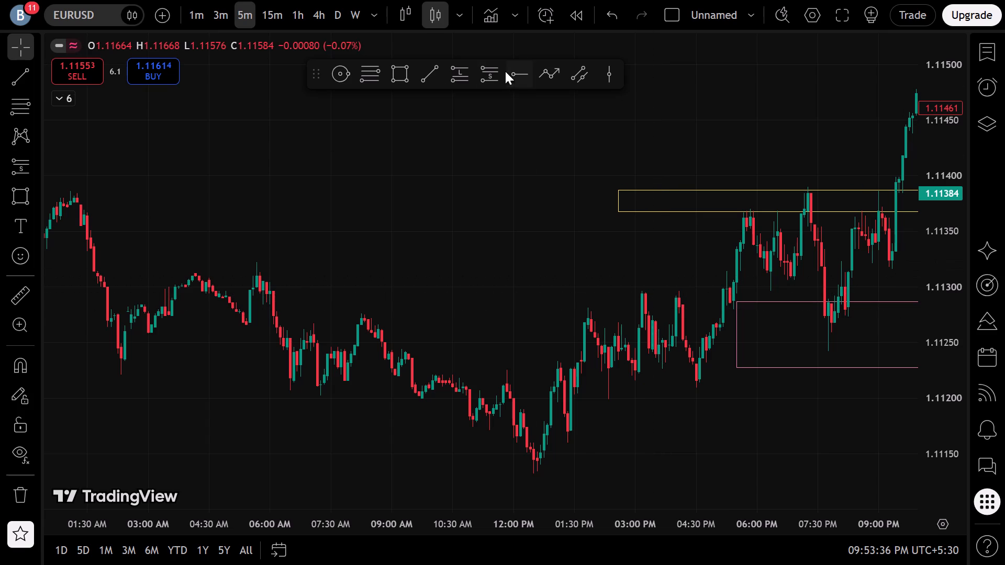
click(388, 75)
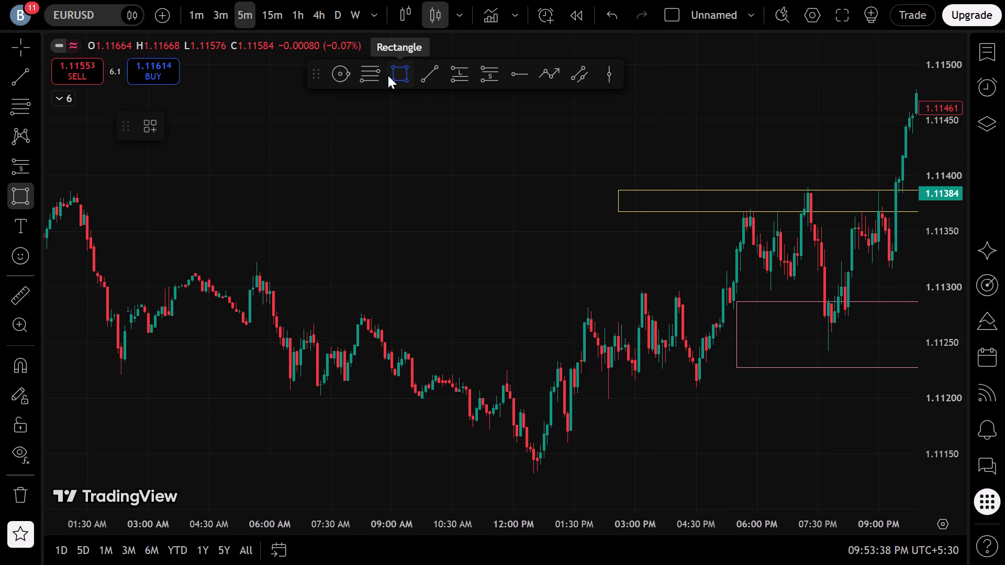
click(303, 292)
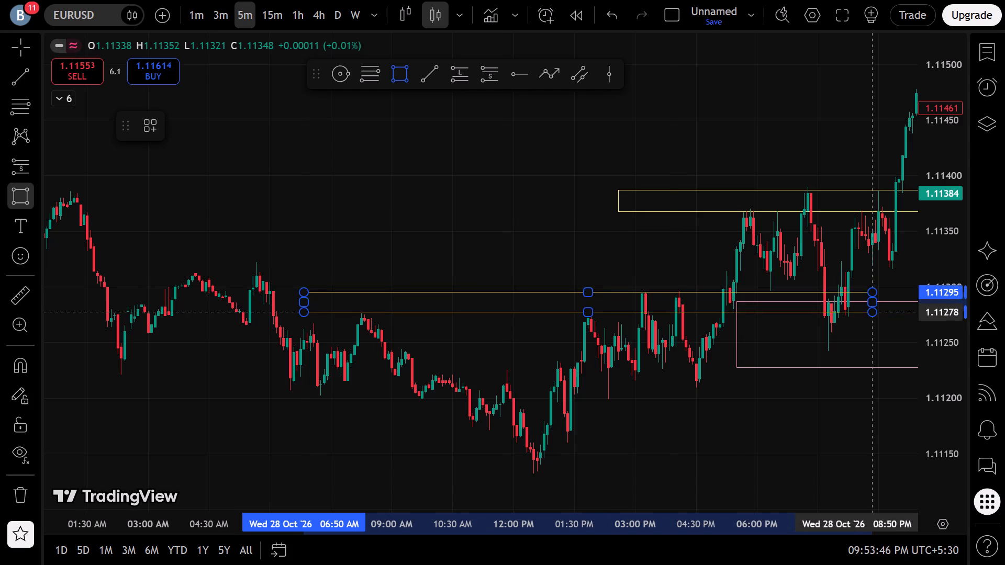
click(877, 315)
click(886, 269)
Draw a yellow rectangle from 4:50 PM to about 11:15 PM on 27 October, between 1.11421 and about 1.11439.
drag(886, 267, 859, 267)
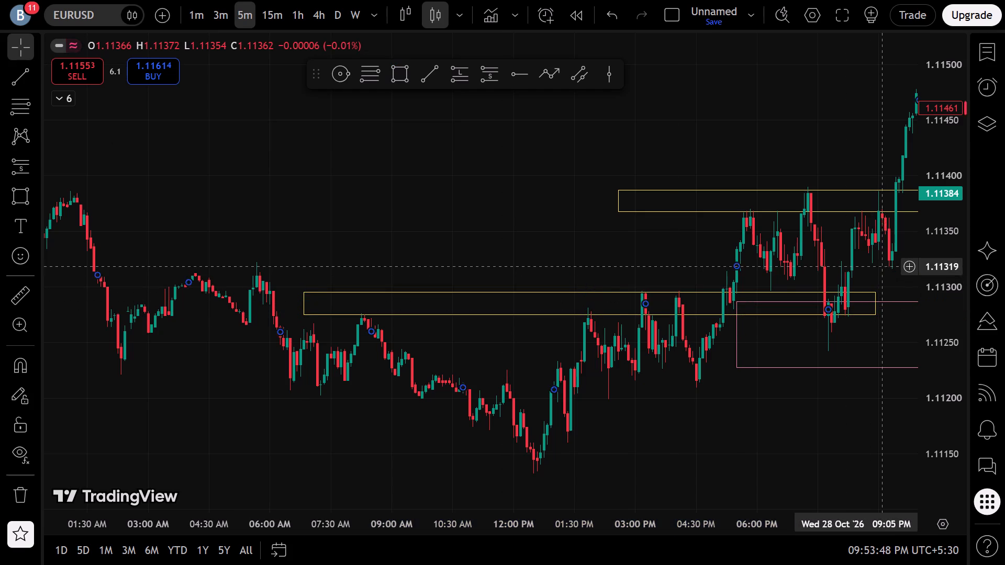
drag(859, 267, 636, 267)
scroll(629, 269, down, 1)
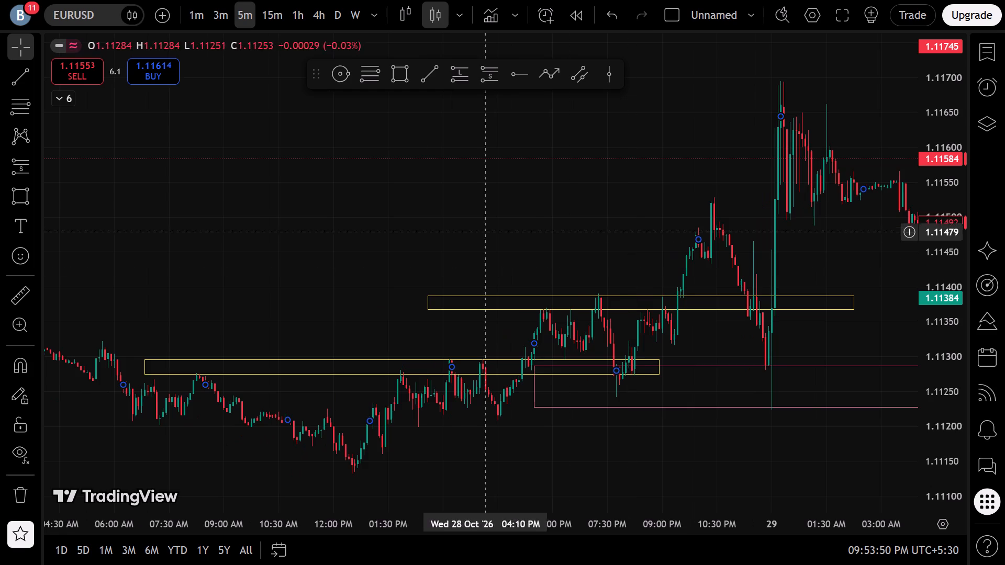
drag(358, 210, 746, 183)
scroll(674, 185, down, 6)
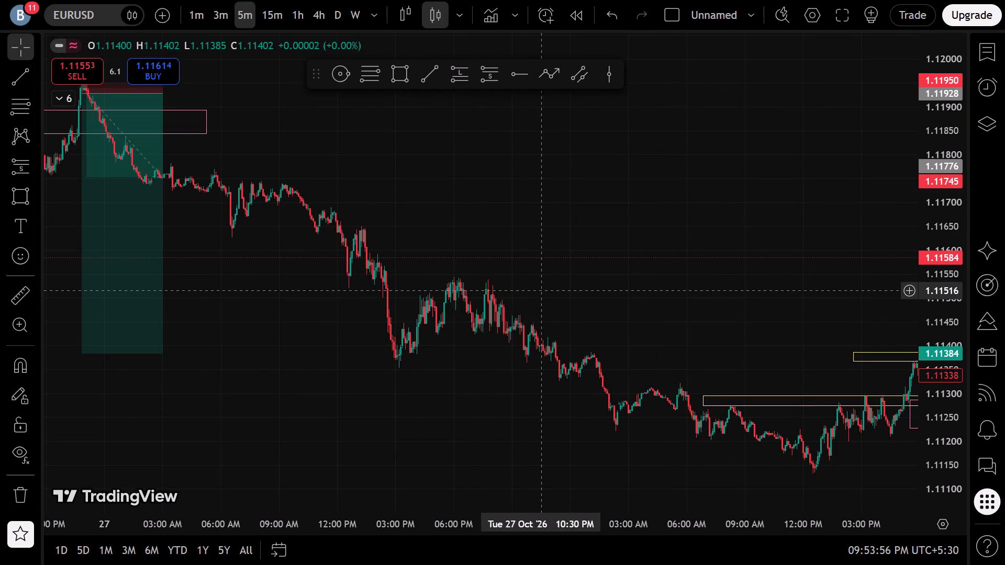
drag(546, 319, 840, 276)
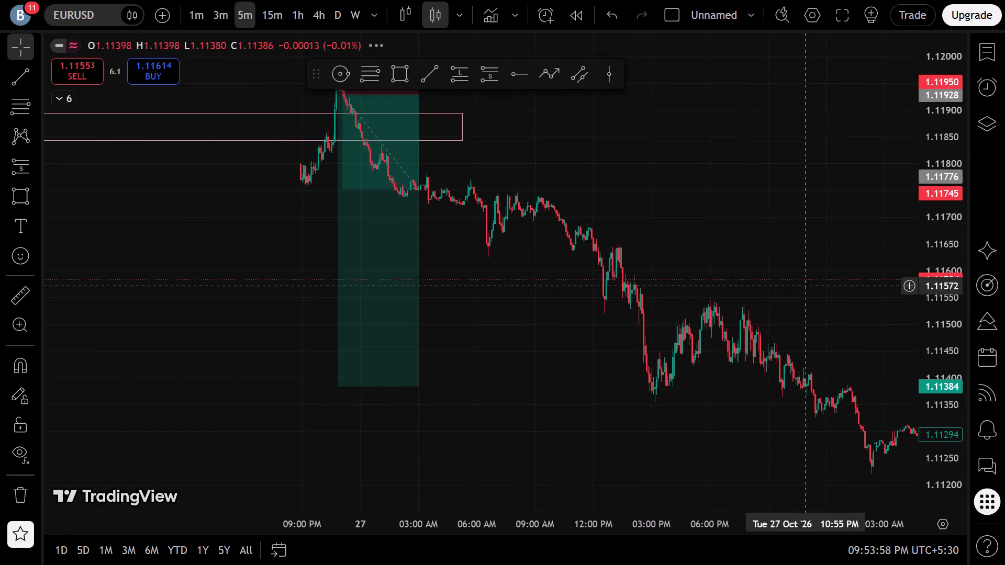
scroll(805, 287, up, 11)
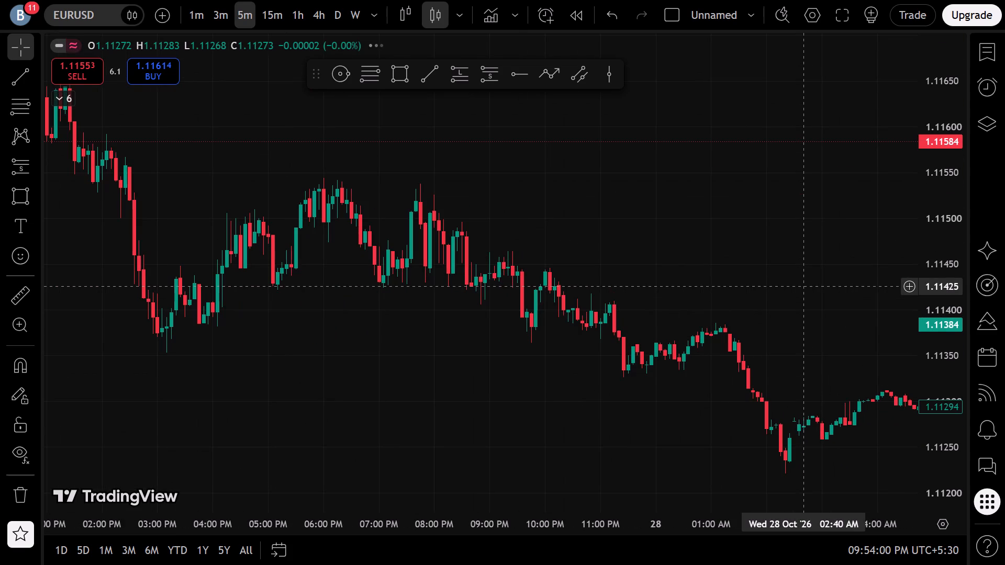
scroll(800, 281, up, 2)
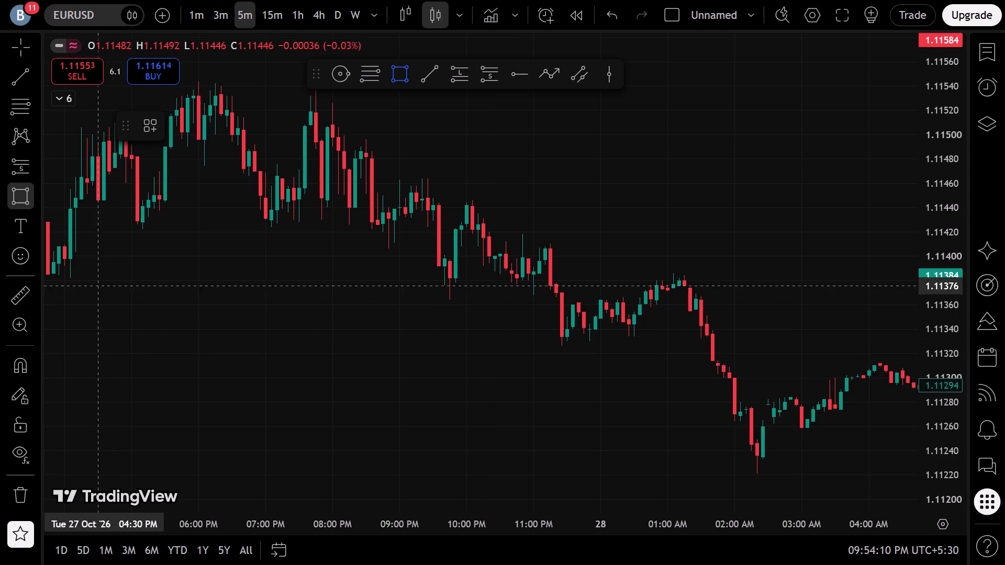
scroll(95, 259, down, 1)
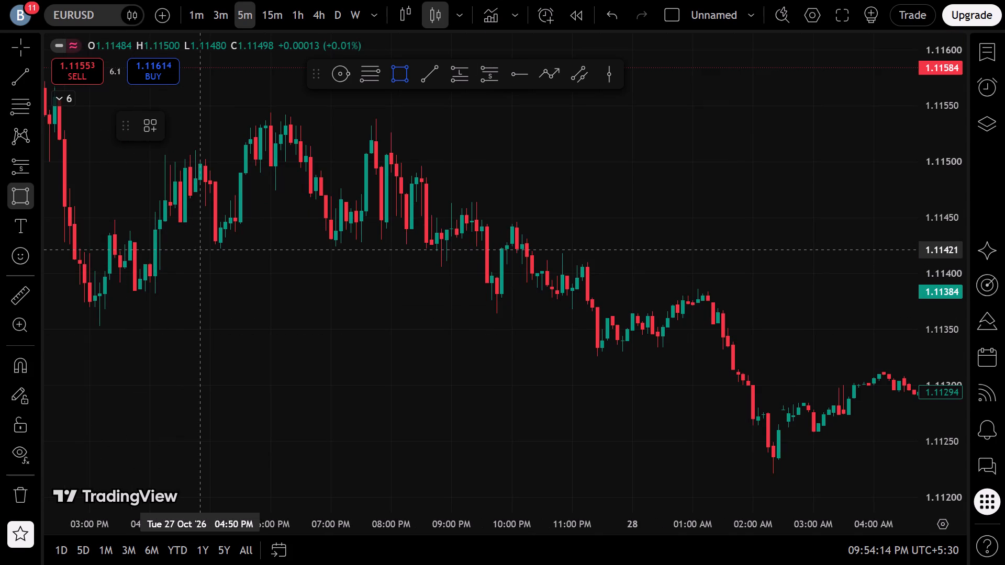
click(199, 250)
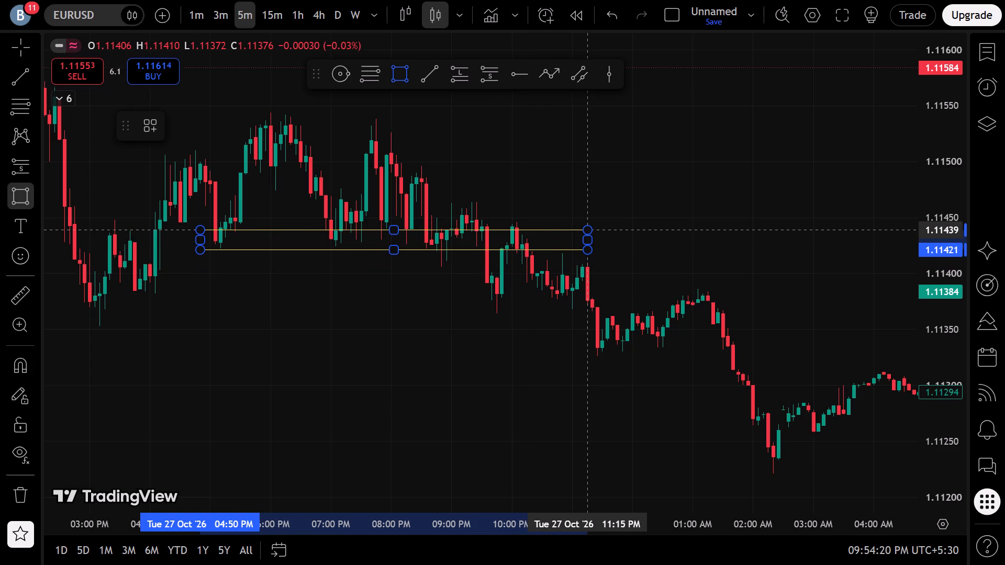
click(586, 230)
click(366, 326)
Examine EURUSD's 5-minute price action from 19 to 30 October against the marked rectangles and plotted positions.
scroll(366, 326, down, 2)
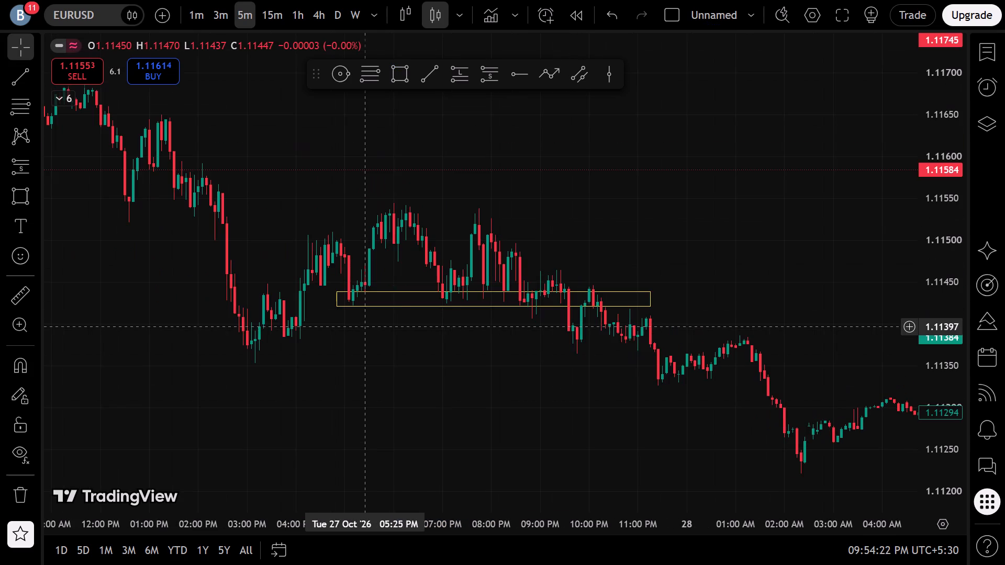
scroll(479, 340, down, 19)
scroll(472, 312, down, 6)
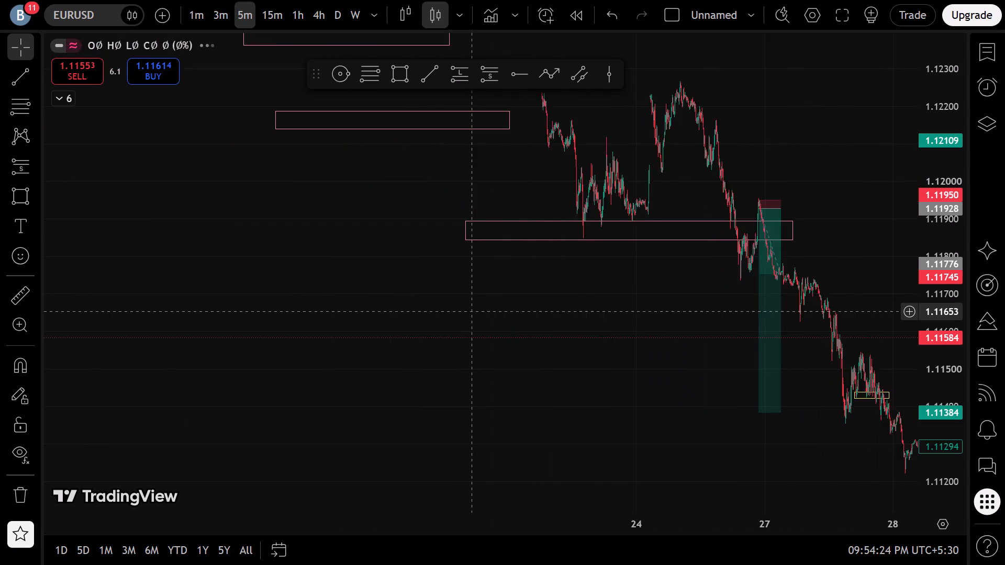
scroll(472, 312, down, 1)
drag(109, 309, 398, 342)
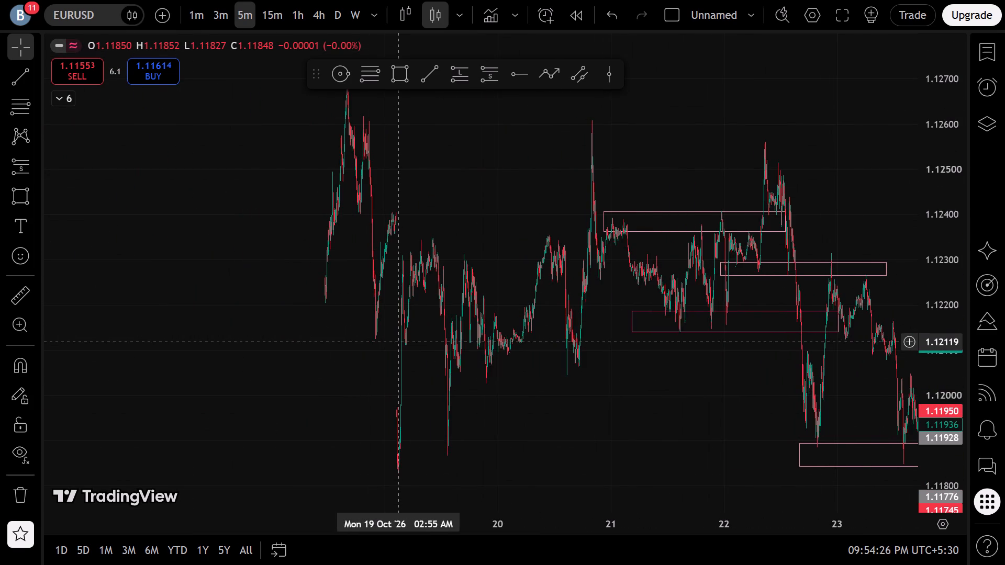
drag(398, 342, 333, 322)
scroll(324, 361, up, 6)
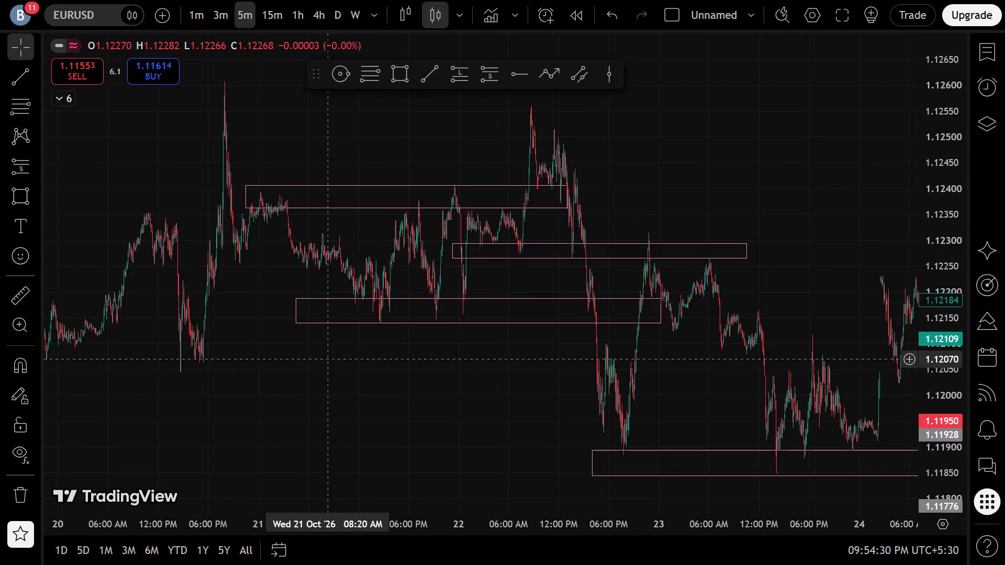
scroll(329, 357, down, 13)
drag(761, 365, 215, 377)
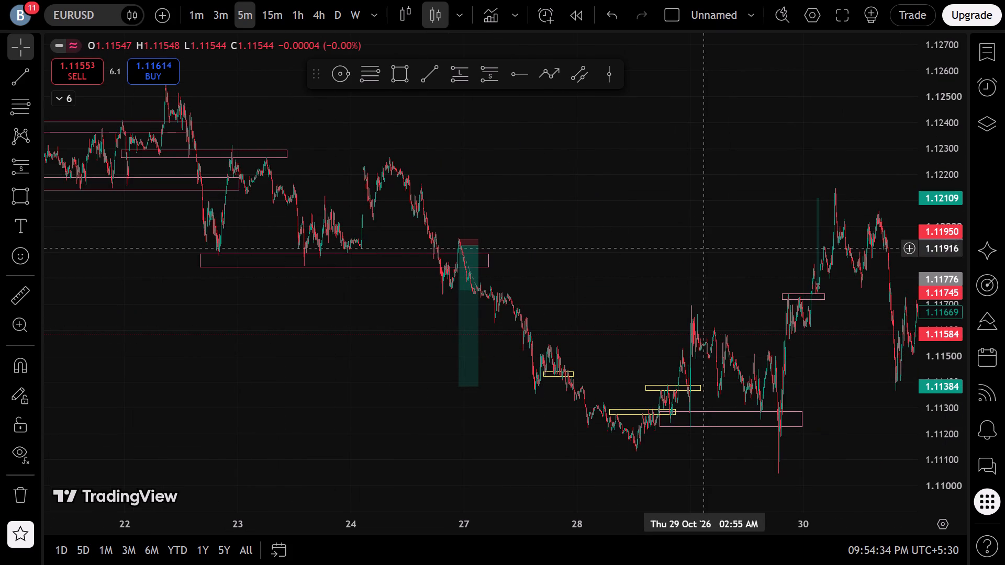
drag(692, 236, 767, 300)
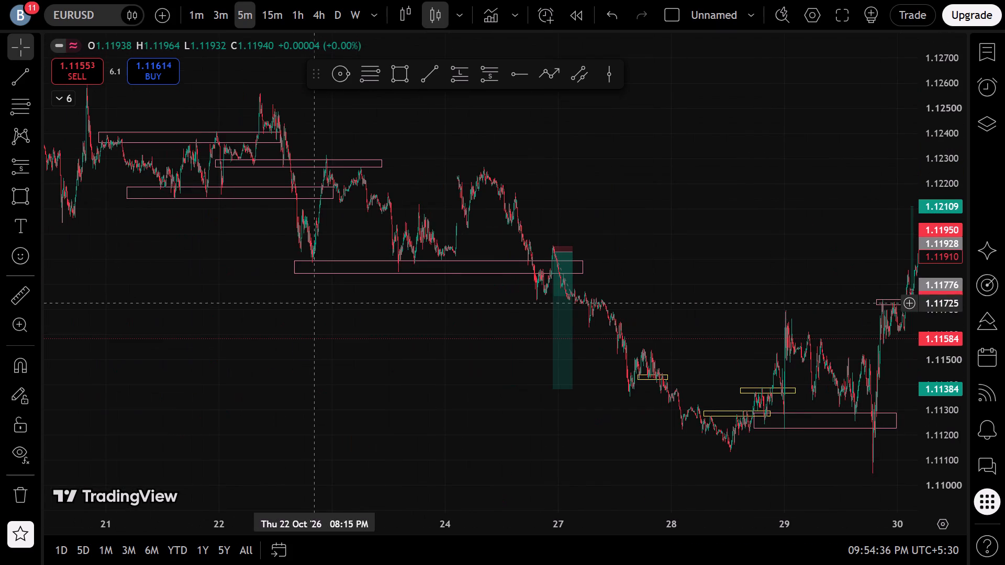
drag(298, 343, 738, 347)
scroll(490, 346, down, 7)
drag(524, 326, 100, 331)
scroll(183, 332, up, 7)
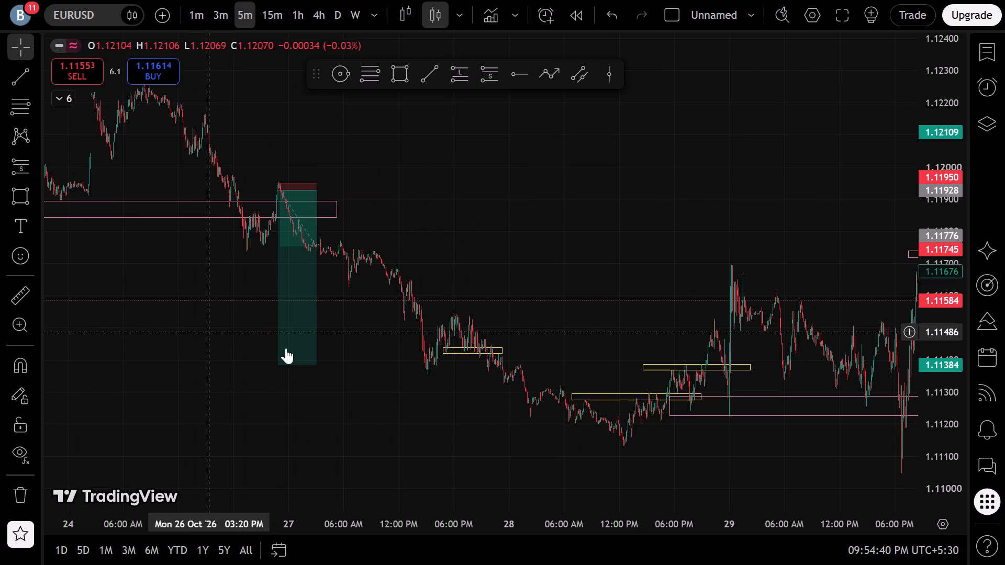
Switch the EURUSD chart to the 1-minute interval.
click(201, 8)
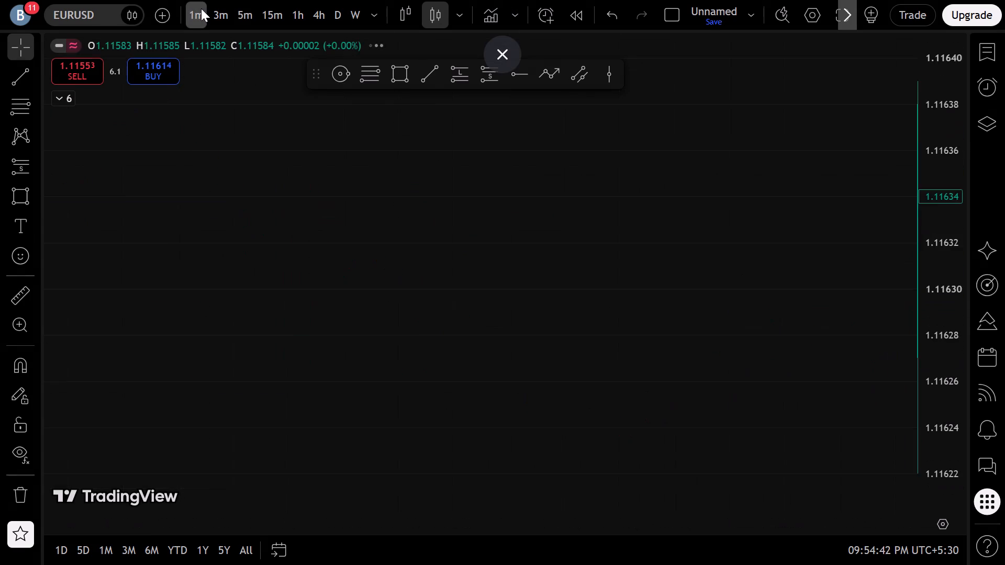
click(552, 477)
Examine the 1-minute price action from 29 October to the latest candles, including the zone and long position near 1.117.
scroll(508, 414, down, 4)
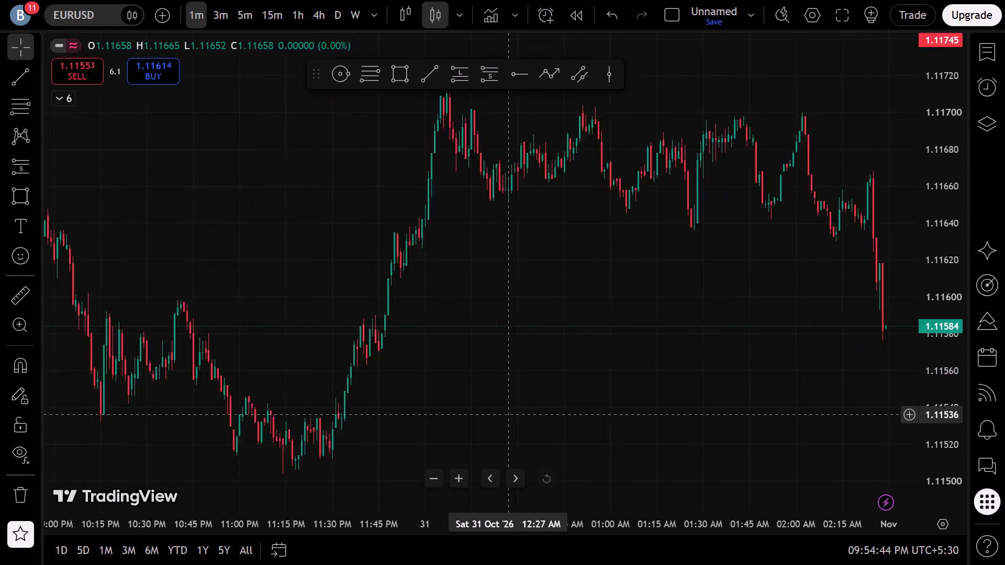
scroll(508, 414, down, 2)
scroll(421, 388, down, 4)
drag(491, 336, 473, 368)
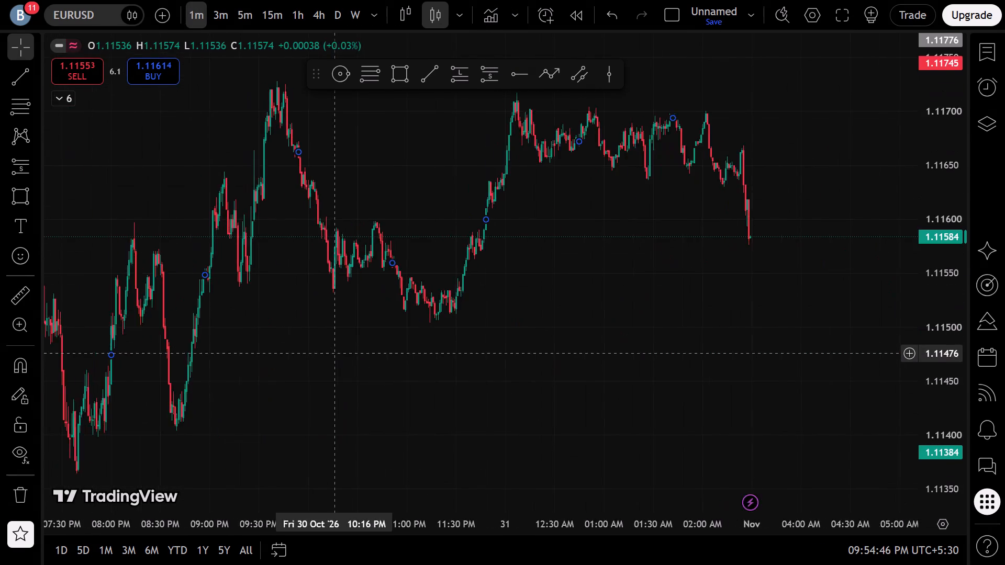
drag(473, 368, 635, 383)
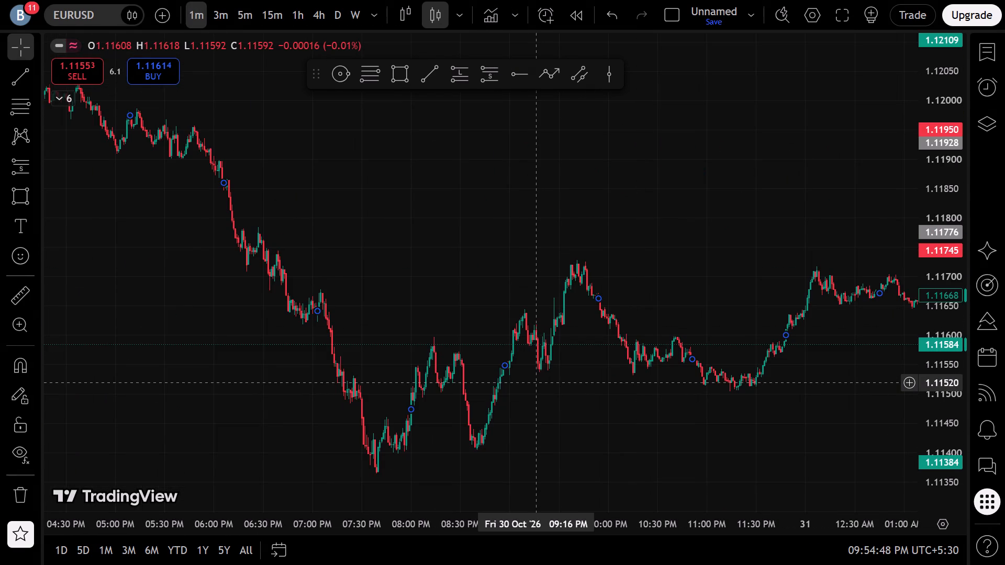
scroll(536, 382, down, 1)
drag(396, 369, 735, 381)
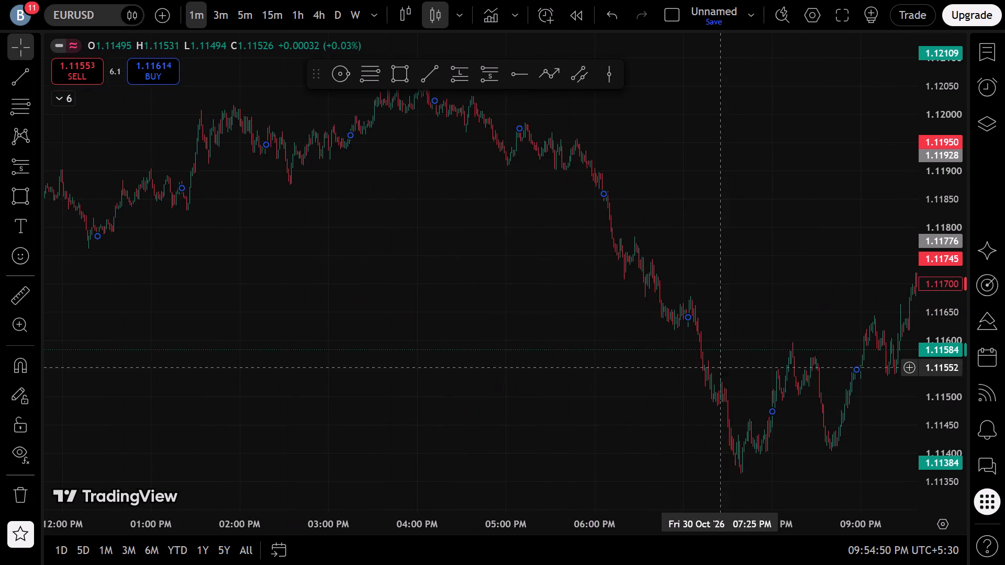
drag(319, 269, 573, 347)
scroll(301, 296, down, 7)
drag(287, 316, 631, 361)
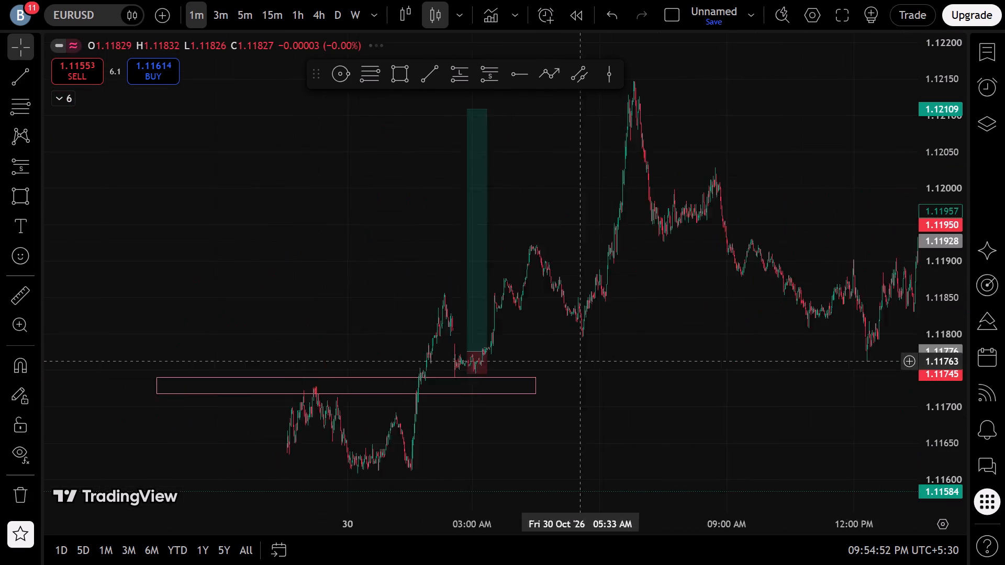
drag(315, 330, 663, 328)
scroll(517, 322, up, 5)
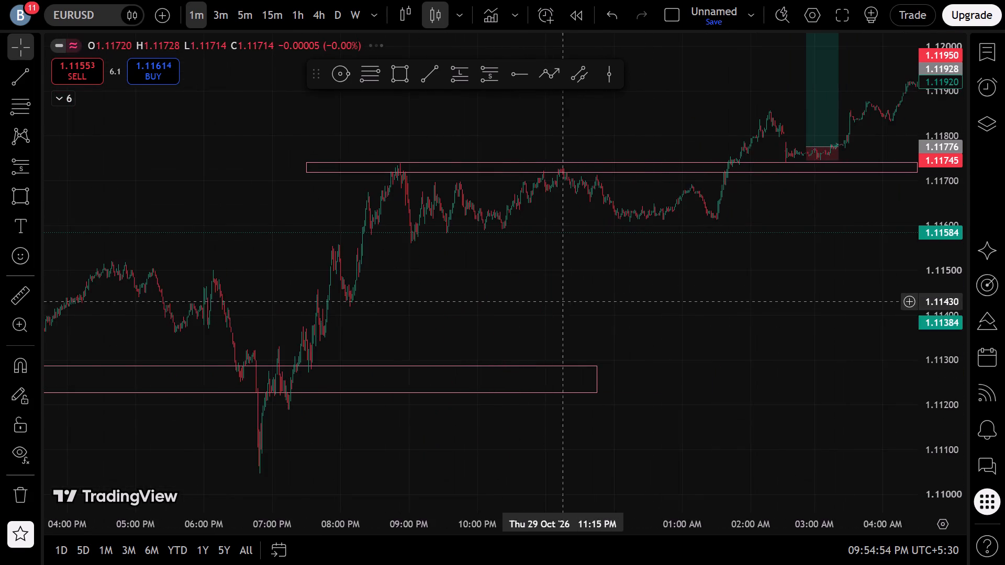
drag(707, 294, 244, 321)
drag(691, 244, 73, 278)
drag(622, 308, 125, 320)
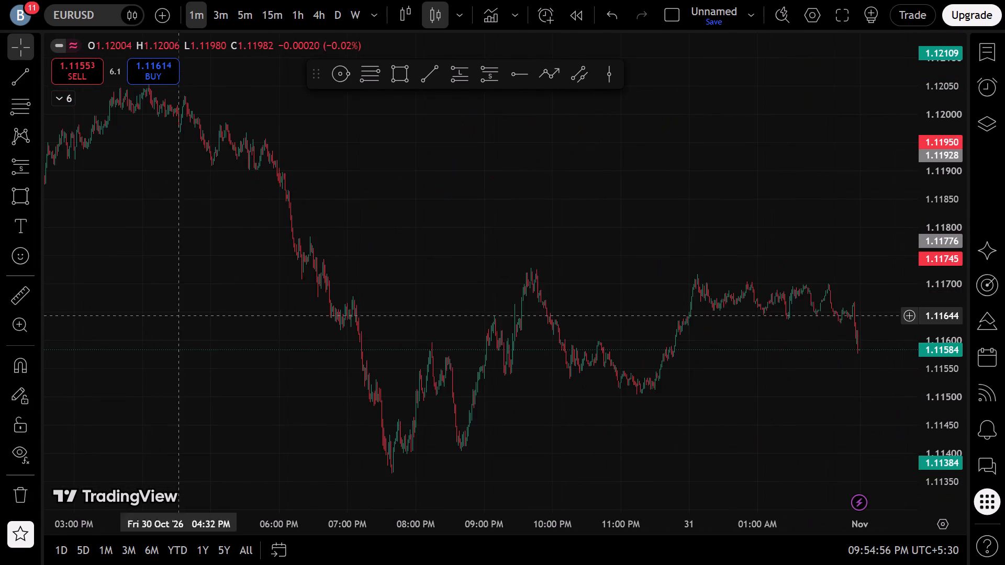
Examine the 1-minute price action of 28 and 29 October around the yellow and pink rectangles.
drag(597, 328, 1004, 371)
drag(267, 285, 1004, 303)
drag(298, 279, 918, 280)
drag(386, 275, 1004, 278)
drag(305, 190, 1004, 278)
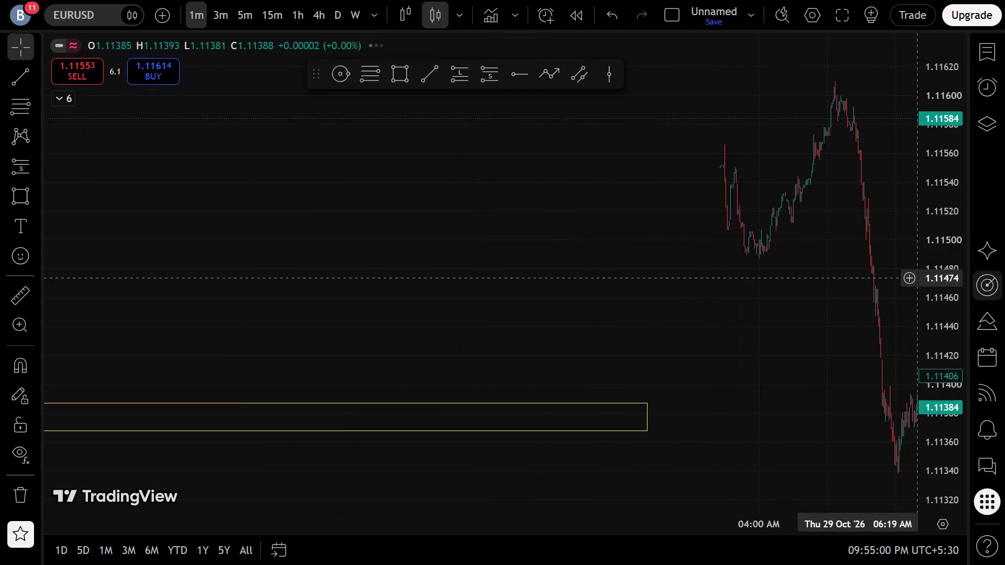
scroll(444, 273, down, 6)
drag(350, 264, 959, 264)
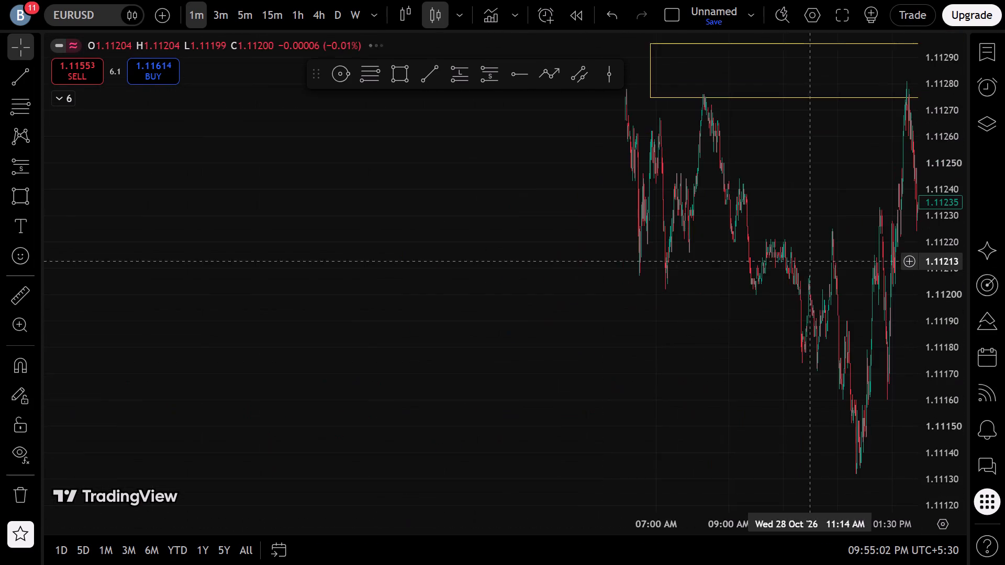
drag(683, 309, 44, 324)
drag(881, 243, 326, 263)
drag(678, 233, 0, 266)
drag(732, 301, 1004, 351)
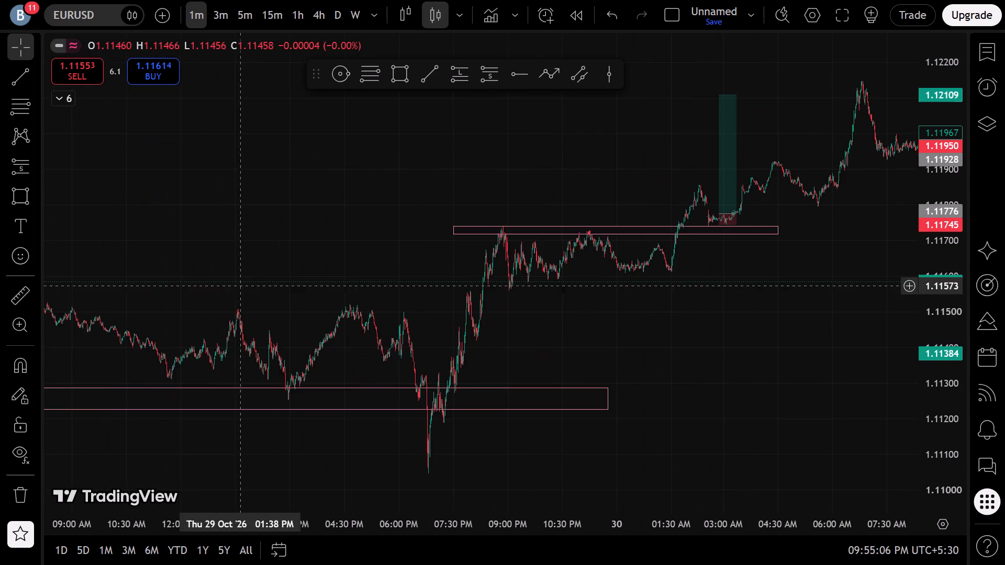
drag(108, 274, 808, 297)
drag(258, 268, 775, 265)
Examine closely how the 1-minute candles of 28 October react at the two yellow zones and the overlapping pink zone.
scroll(734, 282, up, 12)
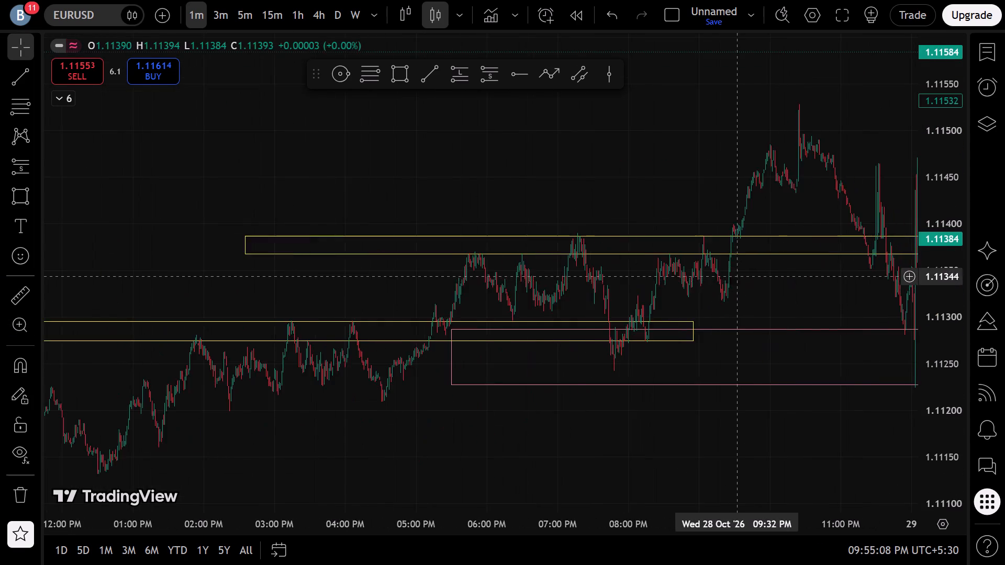
scroll(737, 276, up, 9)
drag(788, 230, 544, 236)
scroll(541, 235, up, 11)
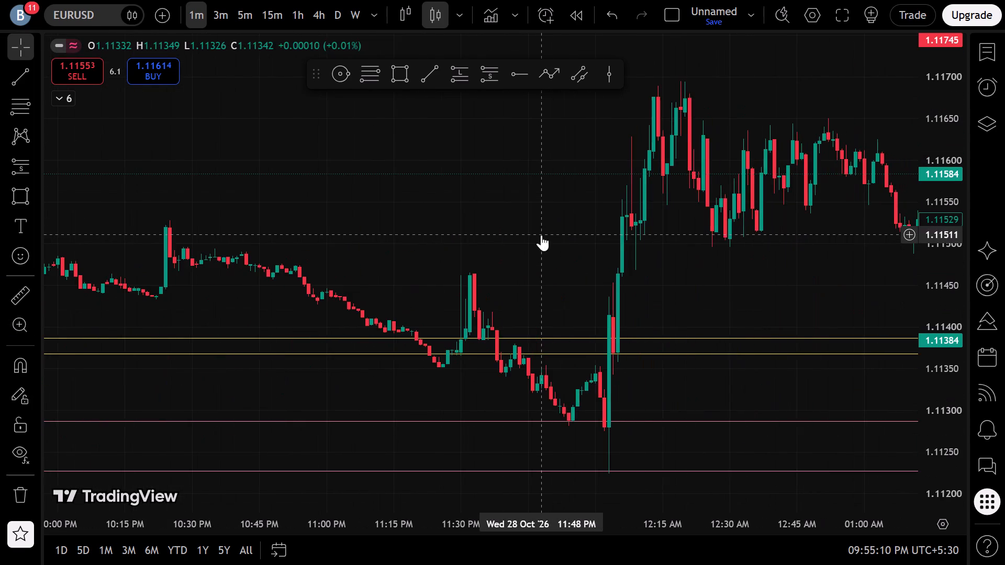
scroll(541, 235, up, 1)
scroll(541, 235, down, 20)
scroll(541, 235, down, 2)
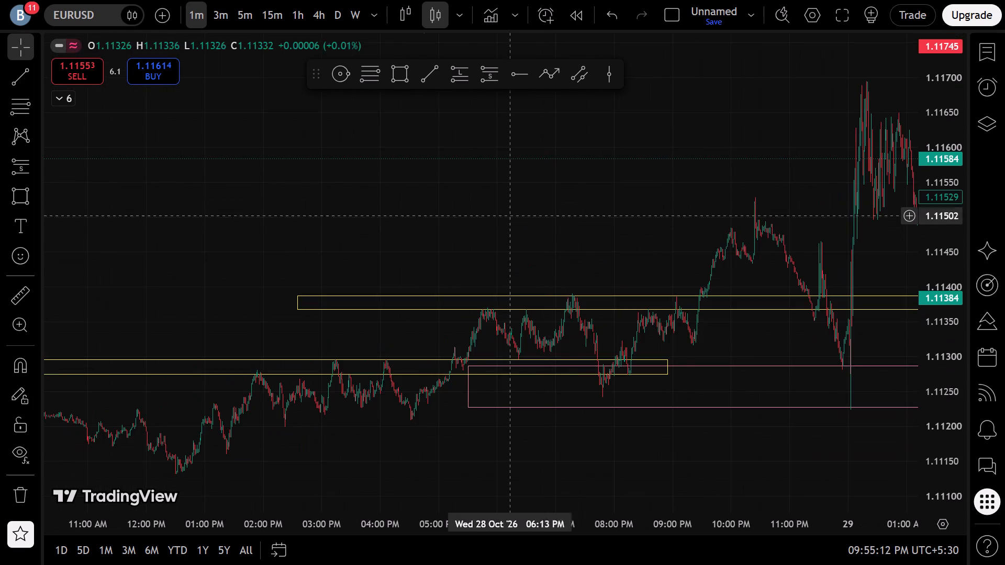
drag(380, 198, 862, 181)
scroll(771, 222, up, 12)
drag(767, 205, 670, 286)
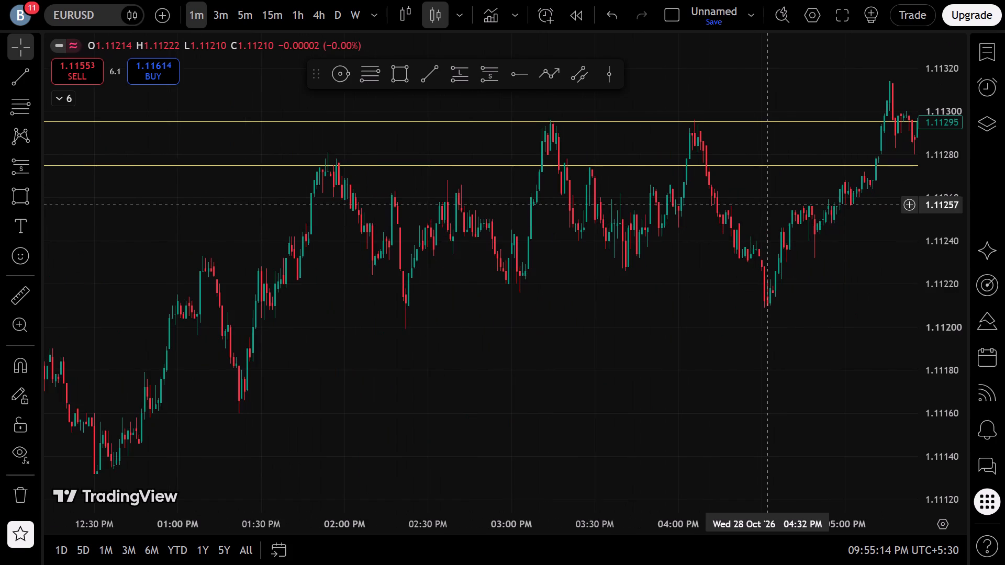
drag(670, 286, 609, 304)
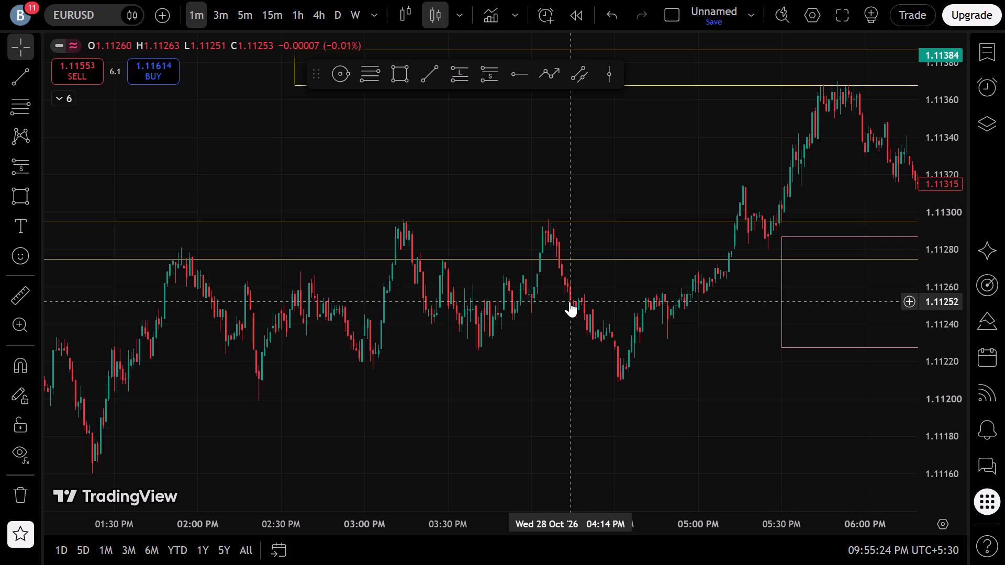
scroll(592, 319, up, 4)
drag(669, 194, 652, 219)
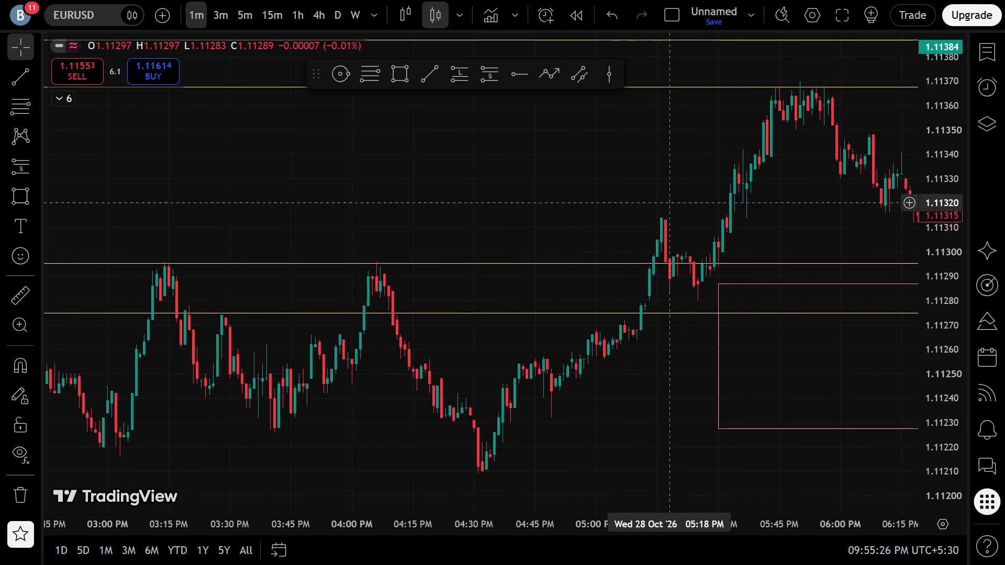
drag(652, 219, 209, 217)
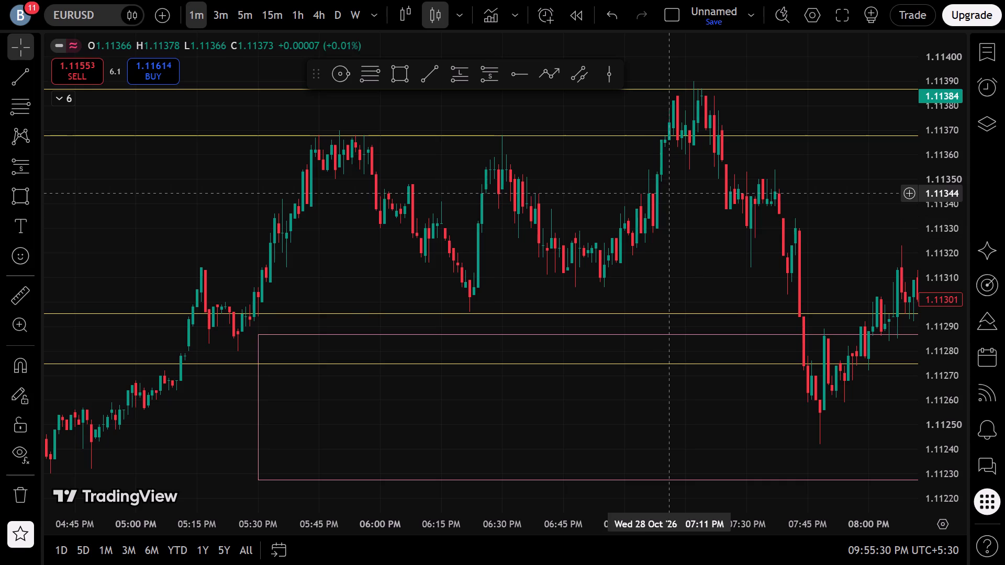
drag(705, 256, 489, 246)
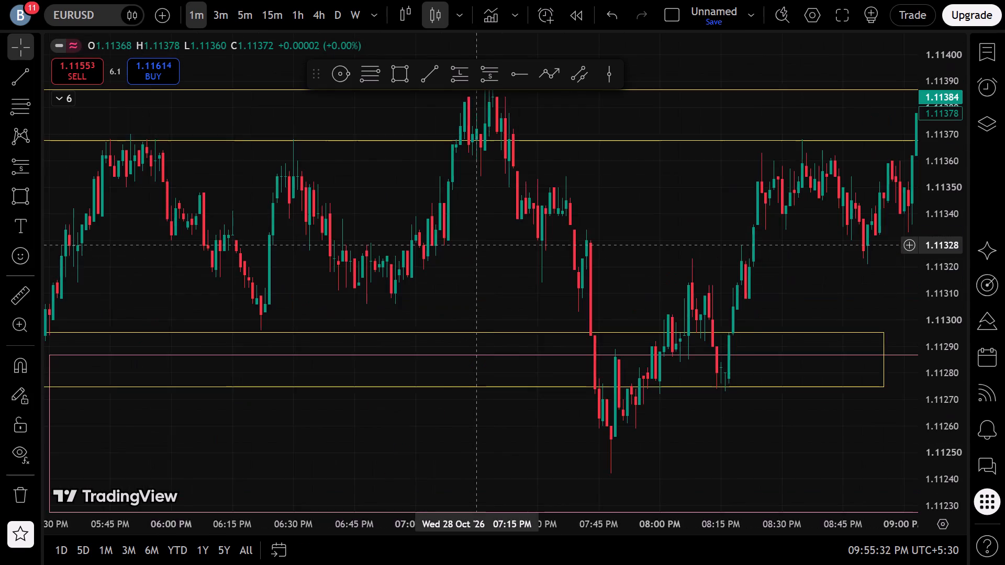
scroll(473, 245, up, 7)
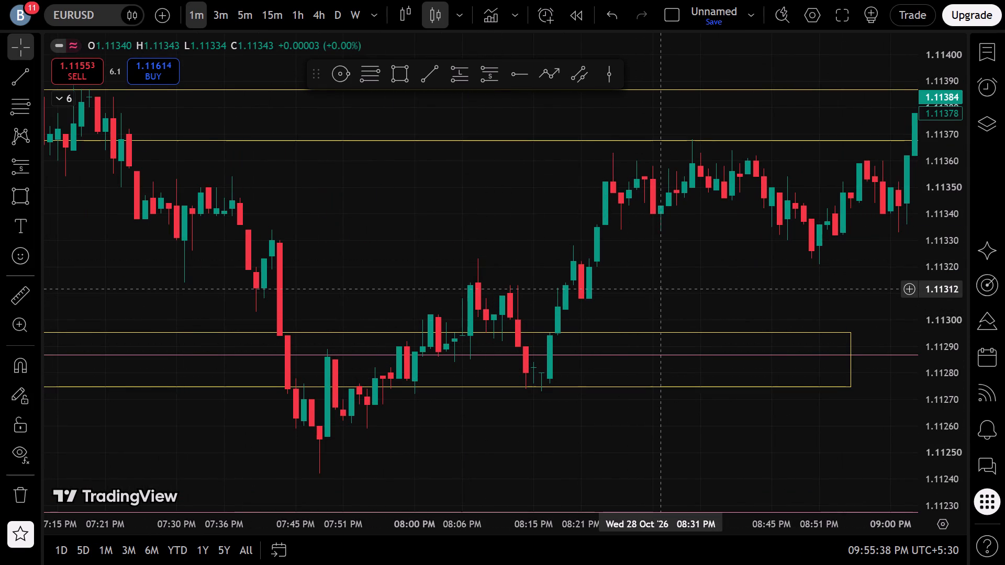
Plot a long position on the 28 October drop into the yellow zone, entry 1.11290, stop 1.11258, spanning 07:45 PM to 08:55 PM.
scroll(638, 346, down, 1)
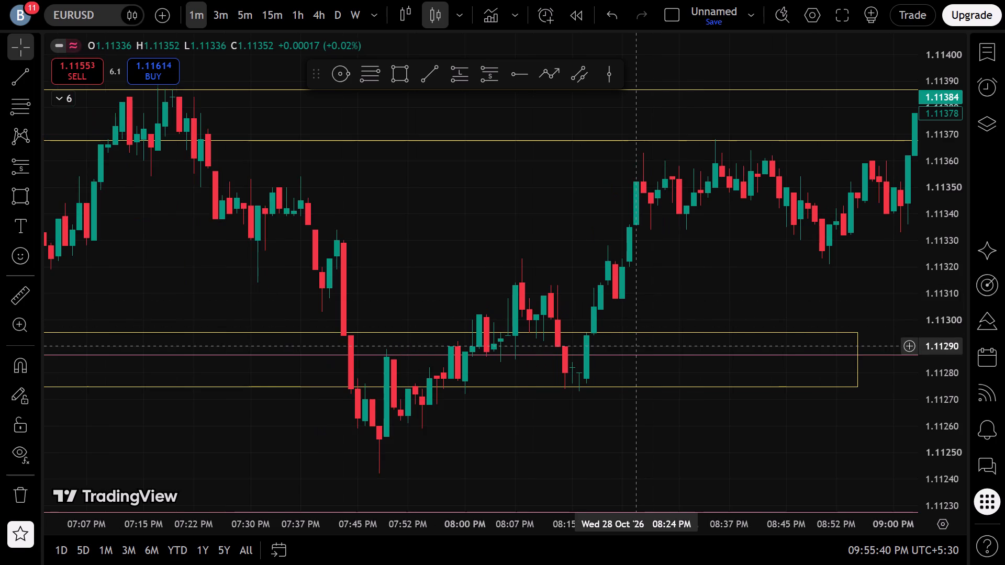
scroll(638, 346, down, 3)
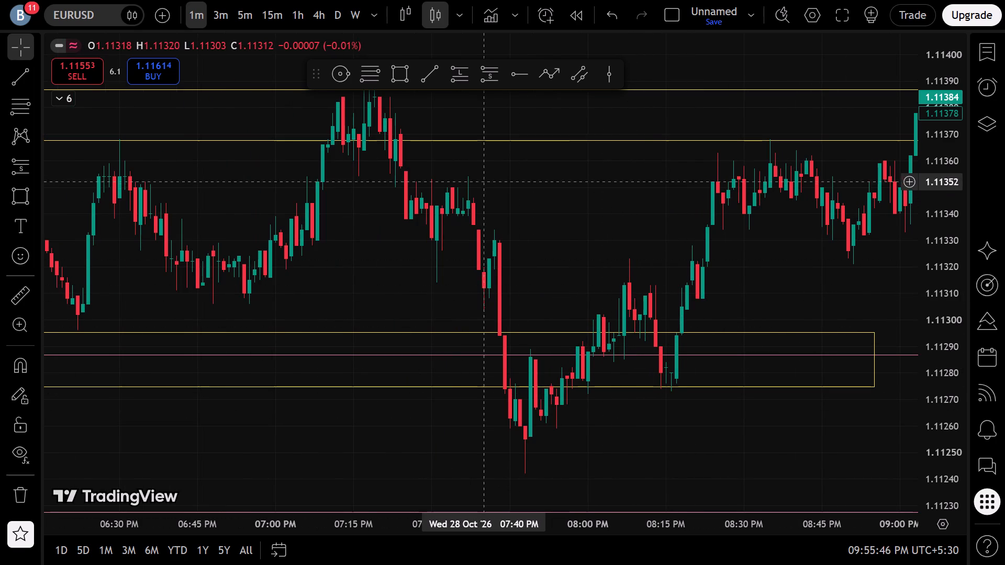
click(472, 79)
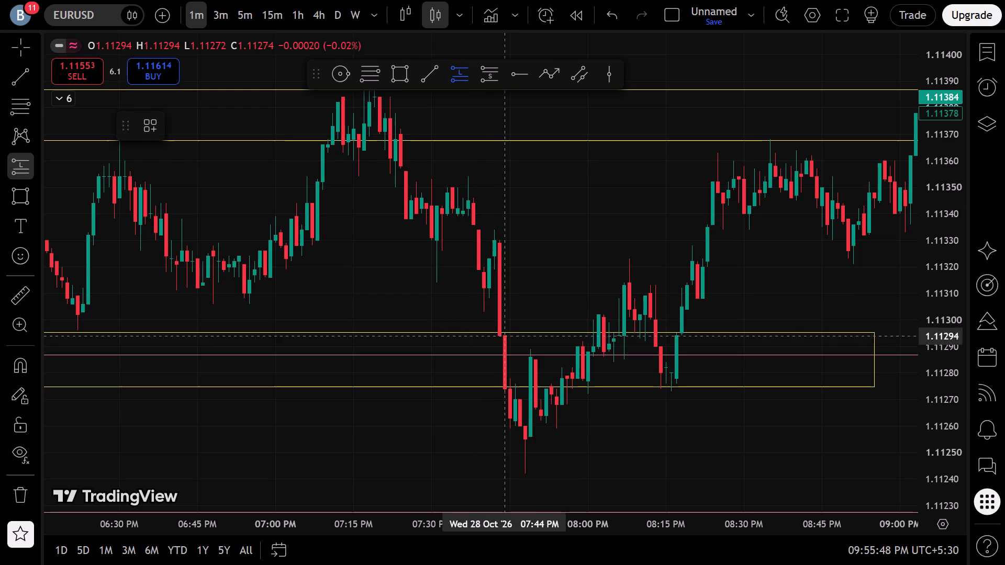
click(507, 346)
drag(506, 427, 506, 428)
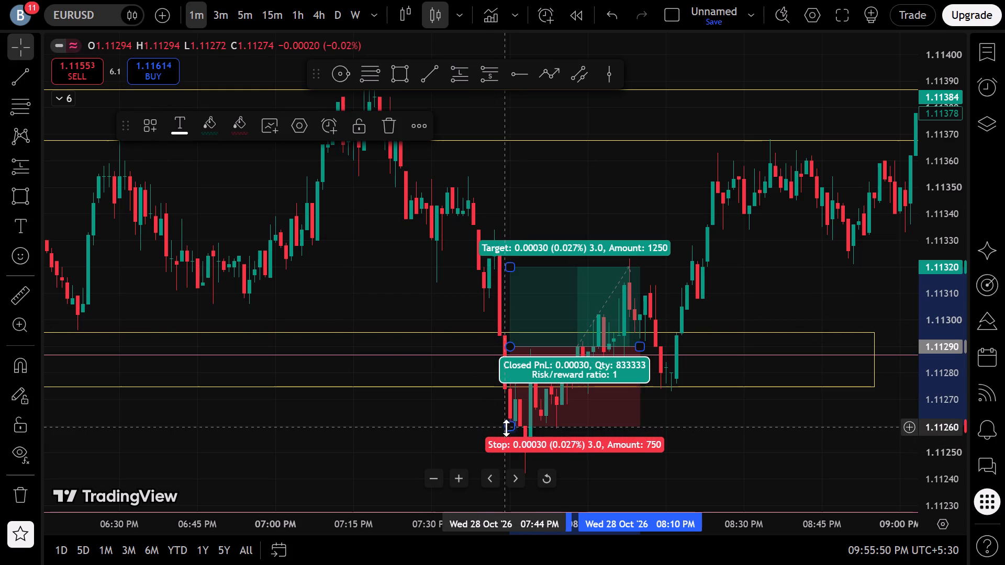
drag(506, 428, 531, 432)
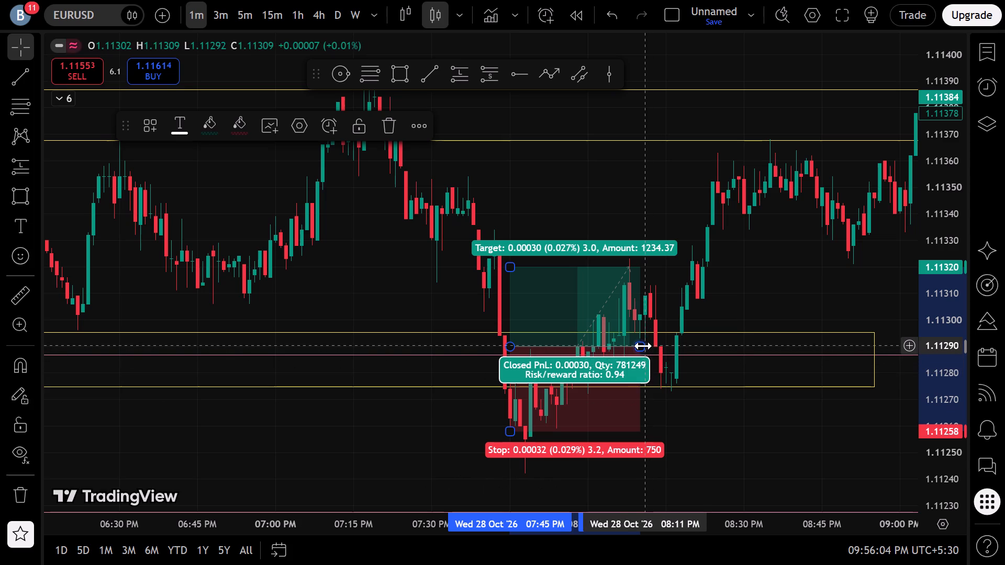
drag(643, 346, 876, 368)
Raise the 28 October long position's target to 1.11451, giving a risk/reward ratio of about 5.
drag(939, 274, 835, 421)
drag(808, 416, 560, 414)
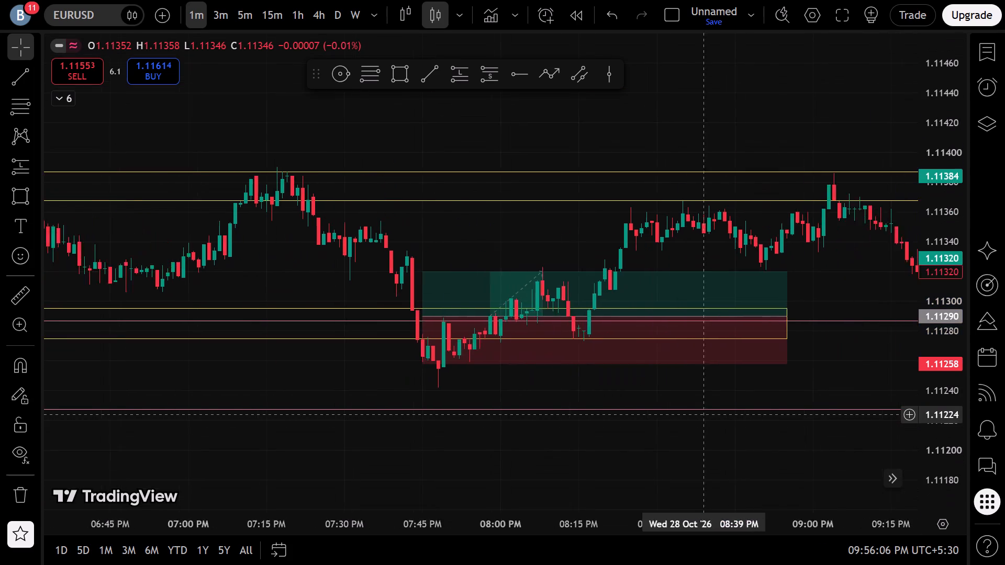
drag(560, 414, 301, 421)
scroll(507, 431, down, 18)
scroll(596, 447, down, 4)
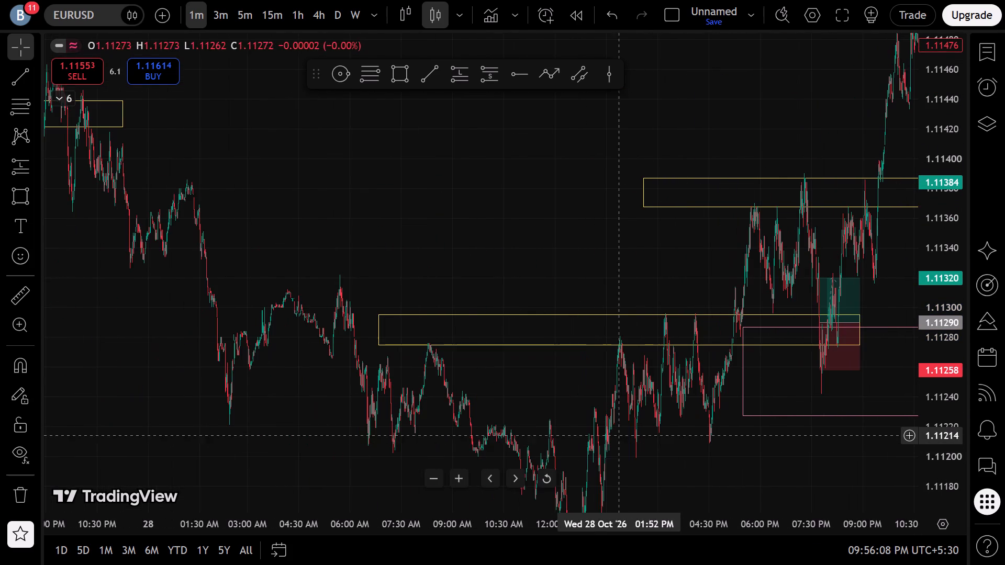
drag(816, 278, 826, 182)
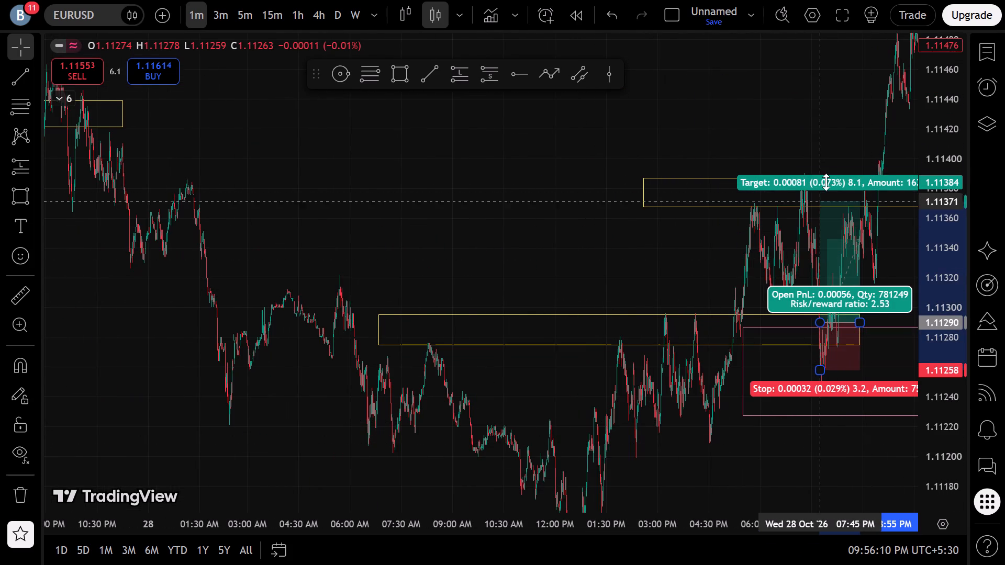
drag(826, 182, 857, 83)
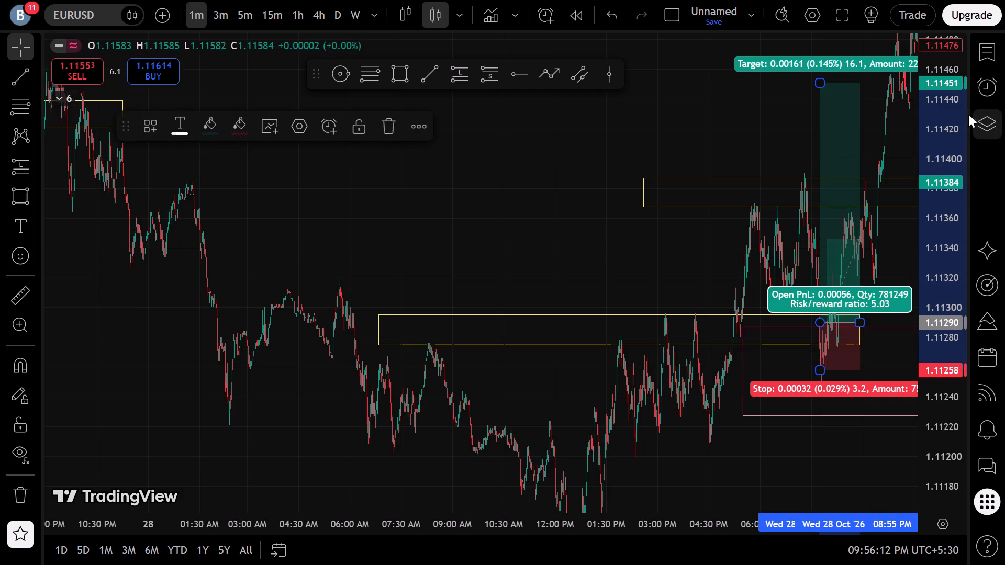
Examine the 27 October 1-minute price action around the yellow zone between about 1.1142 and 1.1144.
drag(945, 129, 910, 370)
drag(842, 380, 495, 356)
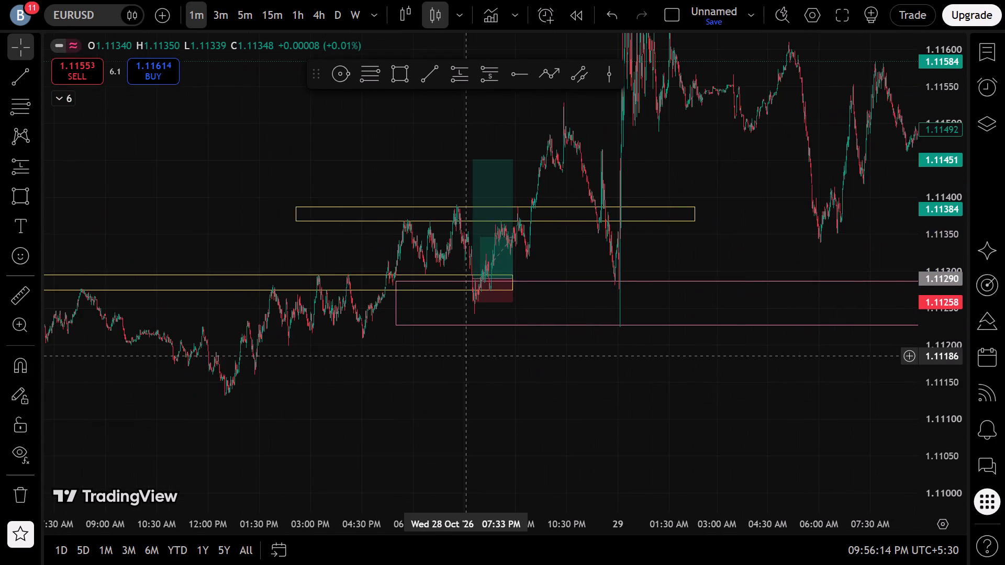
drag(495, 356, 1004, 361)
scroll(788, 344, down, 5)
drag(472, 268, 831, 379)
scroll(690, 363, up, 7)
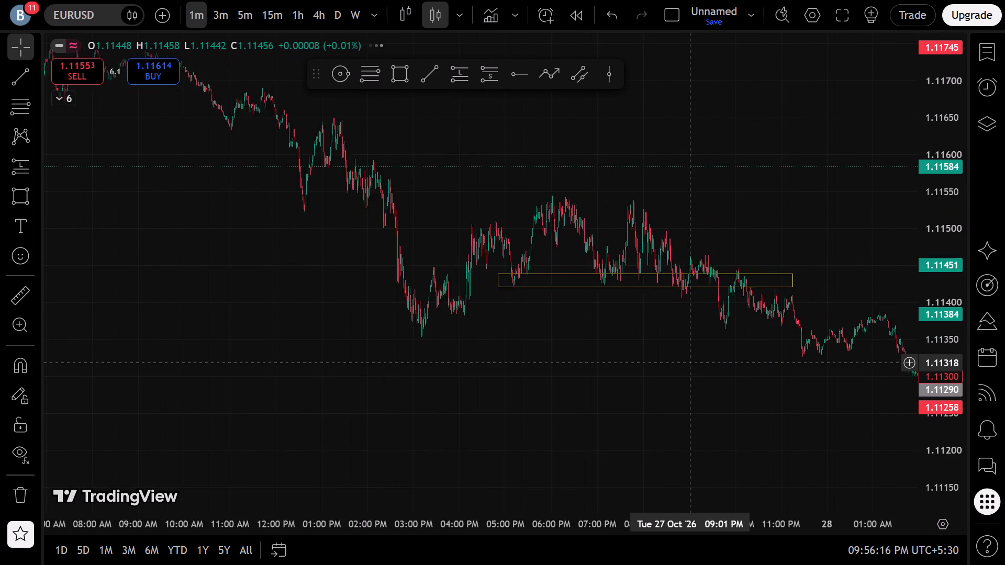
scroll(690, 363, up, 9)
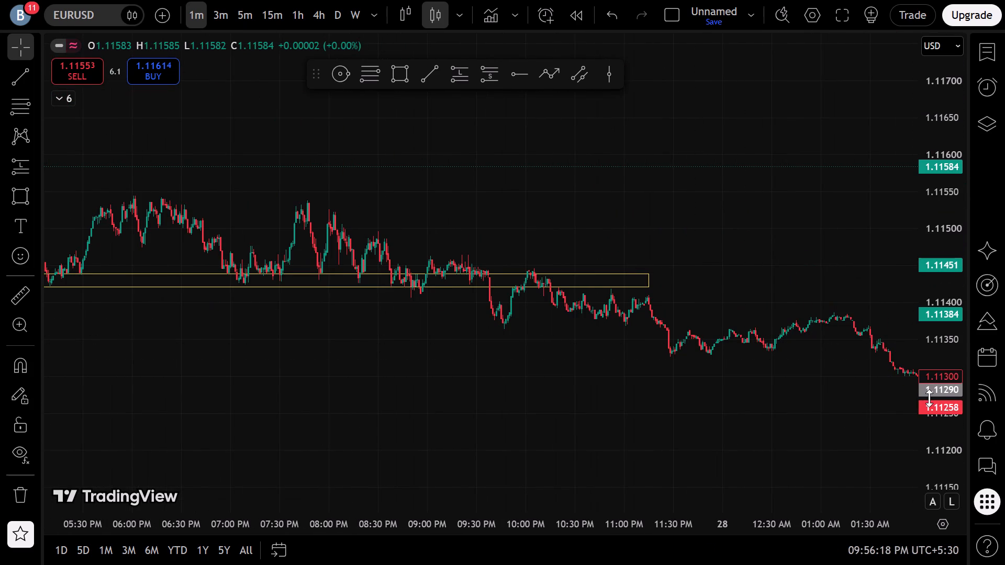
drag(926, 425, 922, 344)
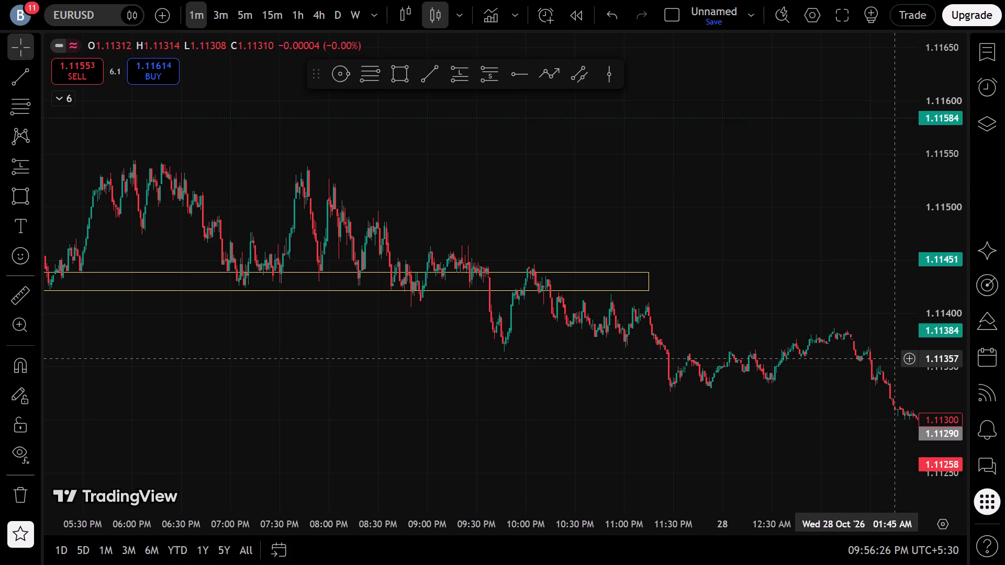
drag(599, 330, 796, 331)
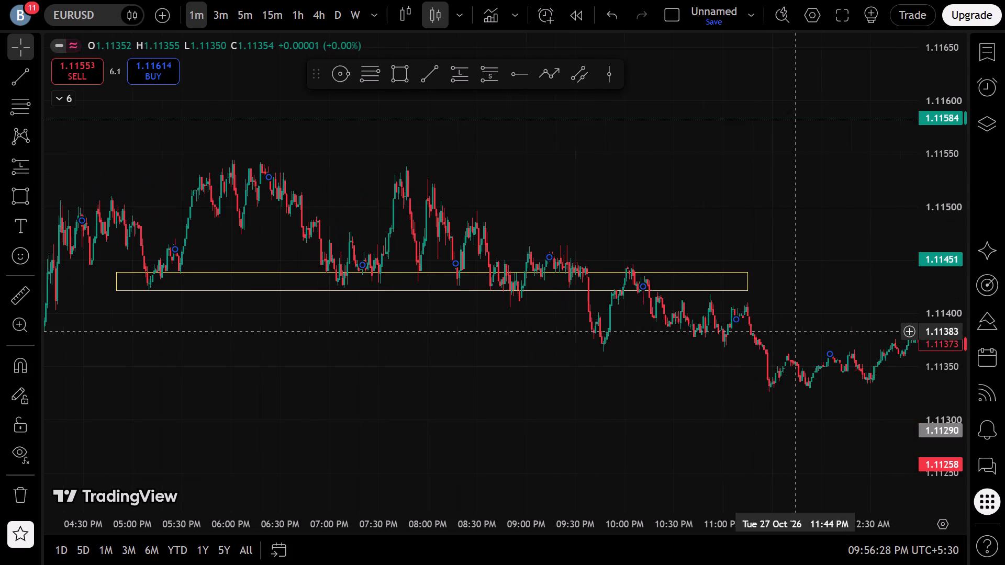
drag(935, 411, 895, 212)
scroll(594, 364, up, 11)
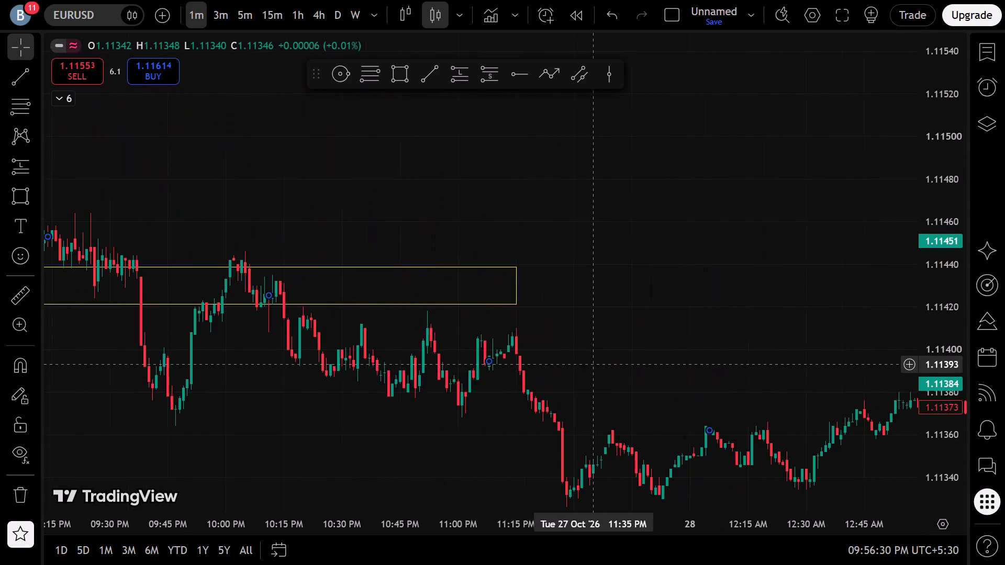
click(501, 376)
drag(385, 391, 778, 384)
scroll(739, 384, up, 4)
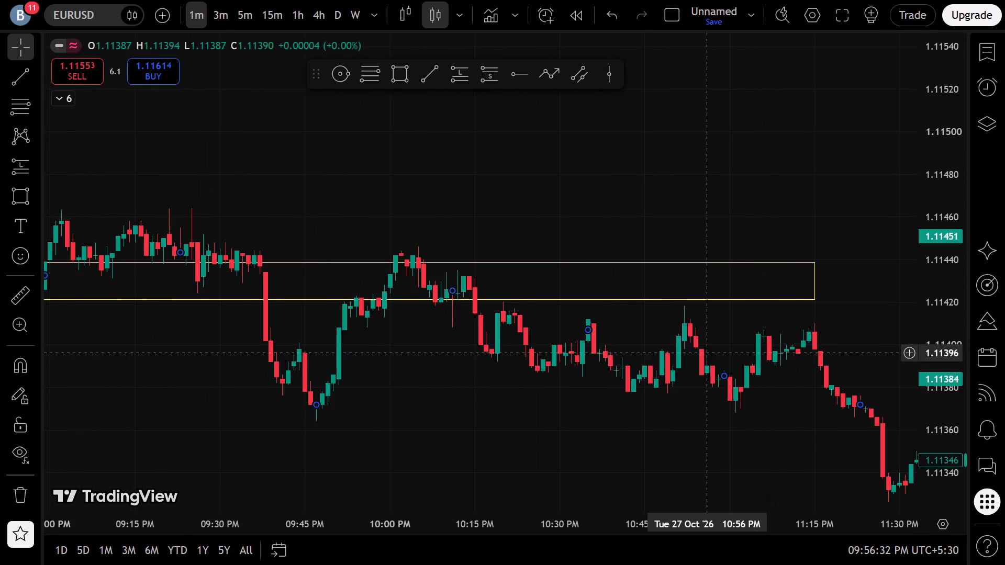
click(727, 330)
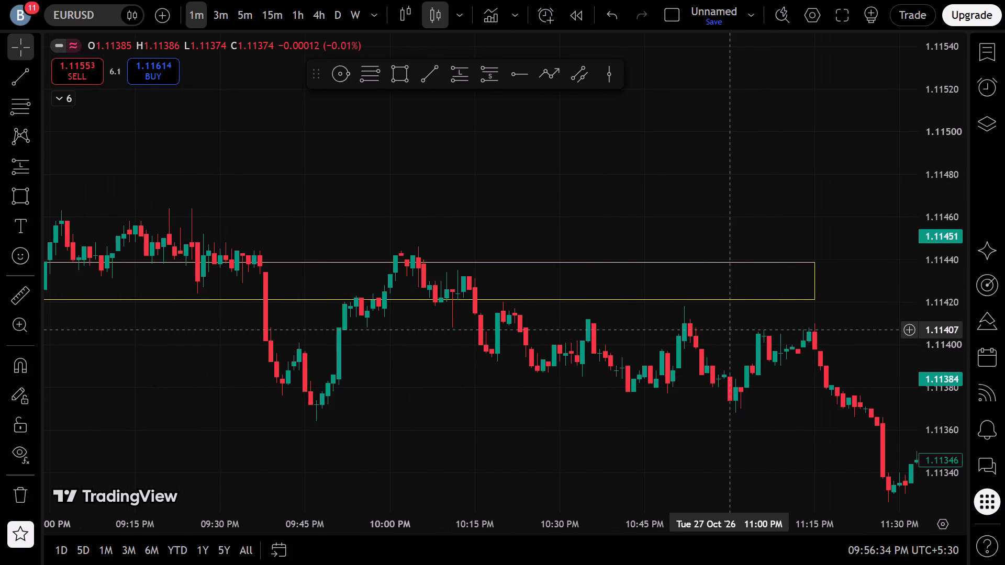
Plot a short position below the 27 October yellow zone from 10:04 PM, with entry 1.11400 and stop 1.11435.
click(483, 80)
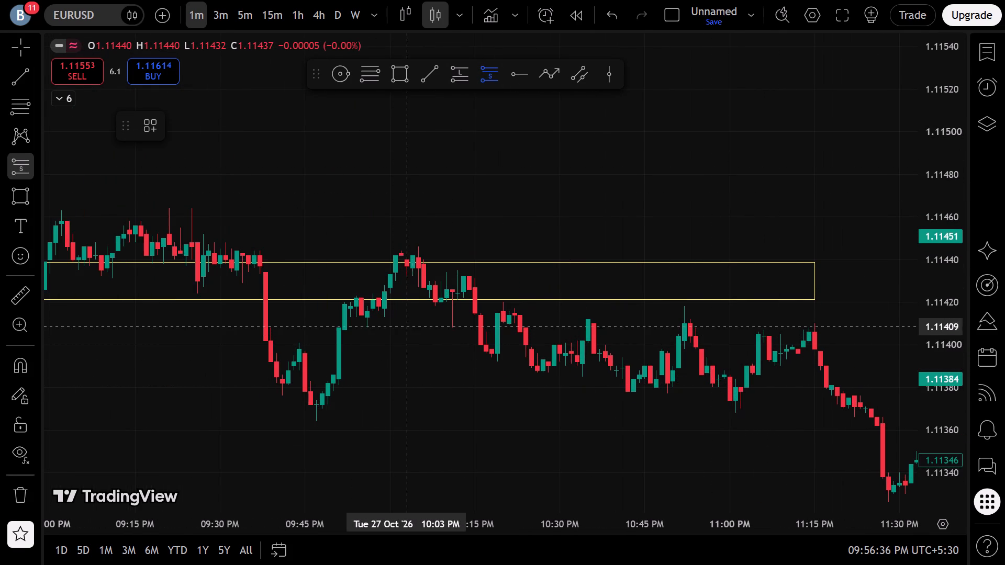
click(415, 344)
drag(418, 284, 433, 272)
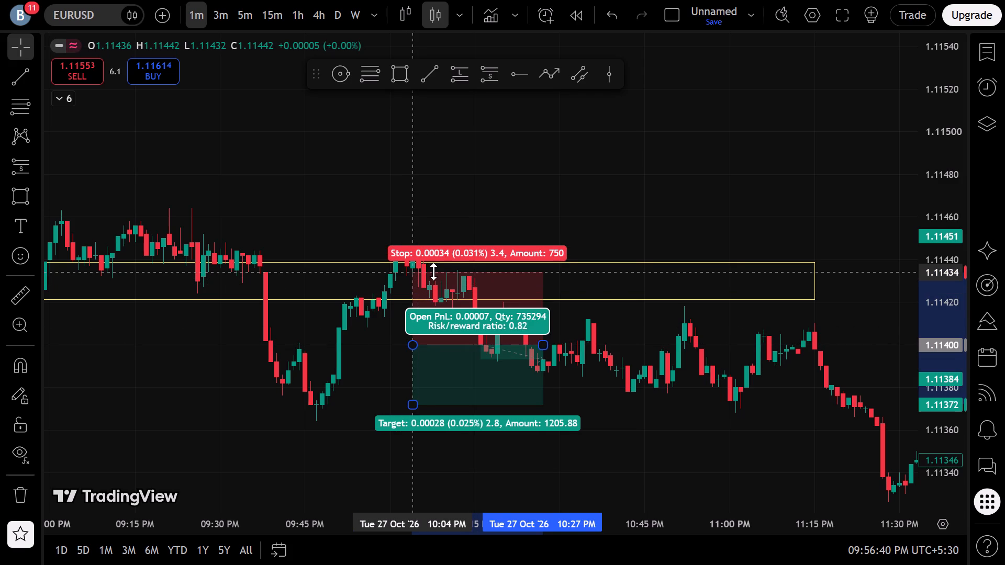
drag(433, 272, 443, 269)
click(280, 341)
Extend the 27 October short position's end time to 12:14 AM on 28 October.
scroll(746, 393, down, 3)
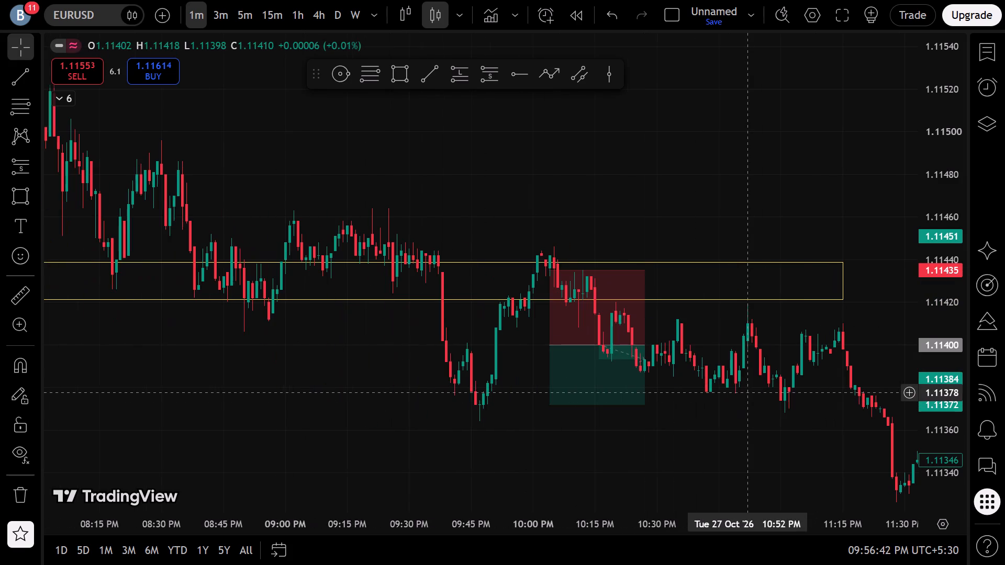
drag(940, 242, 876, 408)
drag(750, 429, 240, 384)
scroll(288, 337, down, 9)
drag(629, 263, 661, 263)
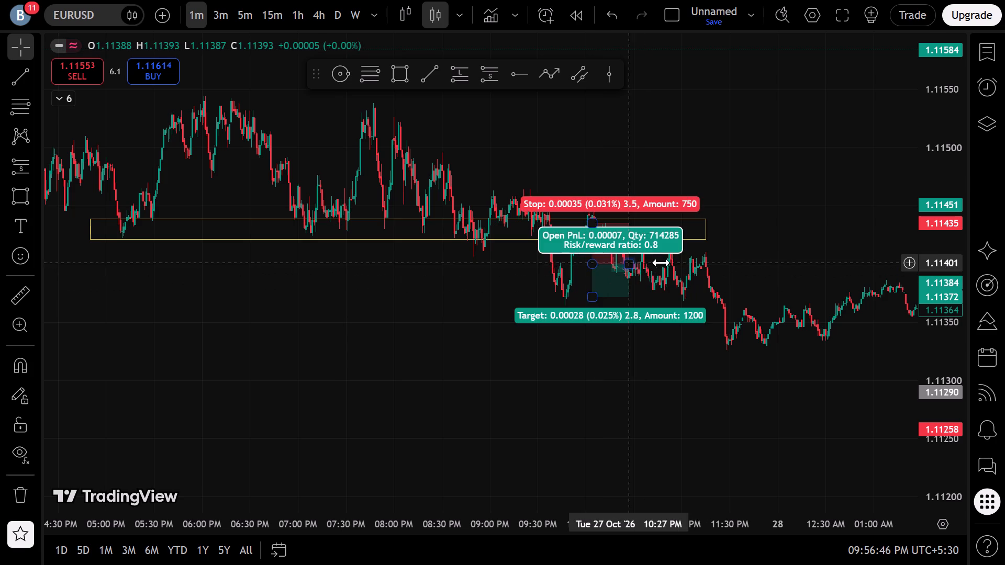
drag(661, 263, 800, 263)
click(777, 358)
Lower the 27 October short position's target to 1.11224, giving a risk/reward ratio of about 5.
drag(762, 369, 280, 341)
scroll(368, 329, down, 6)
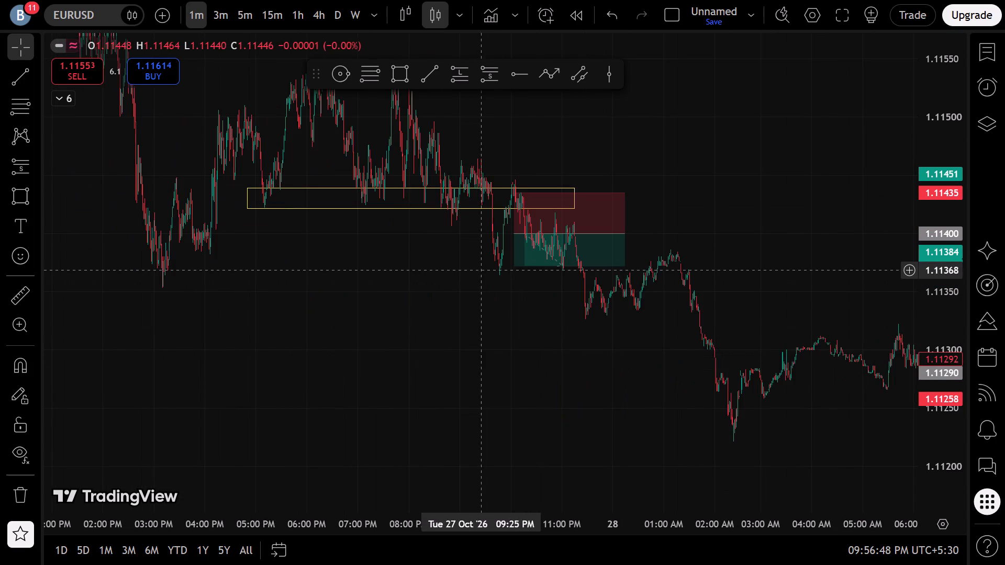
drag(516, 266, 547, 343)
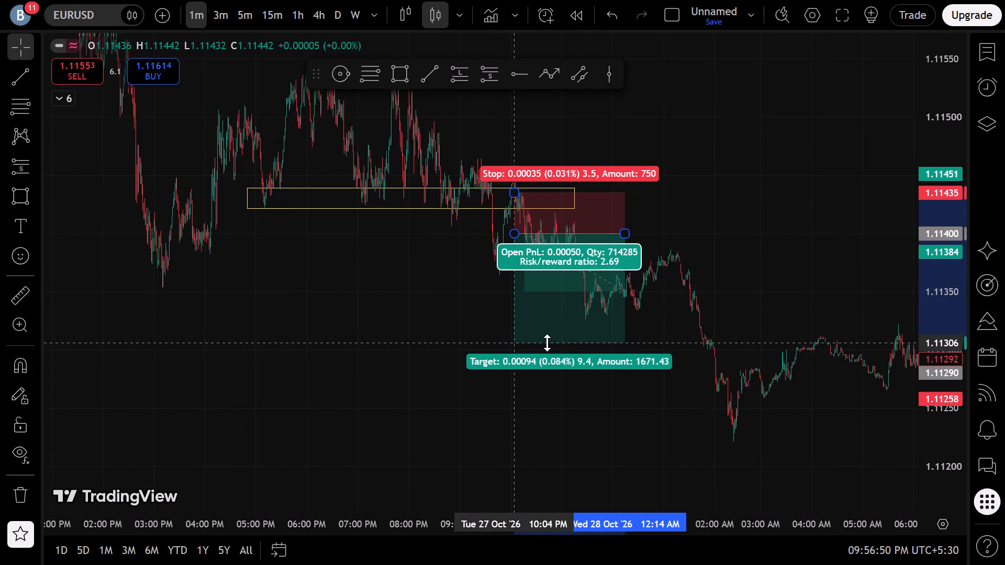
drag(547, 343, 570, 409)
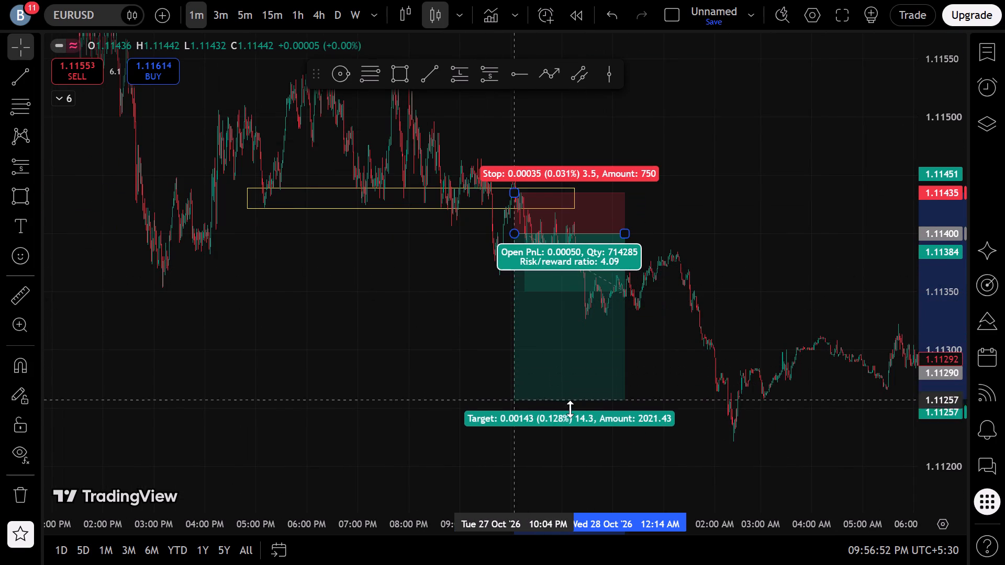
drag(570, 409, 584, 438)
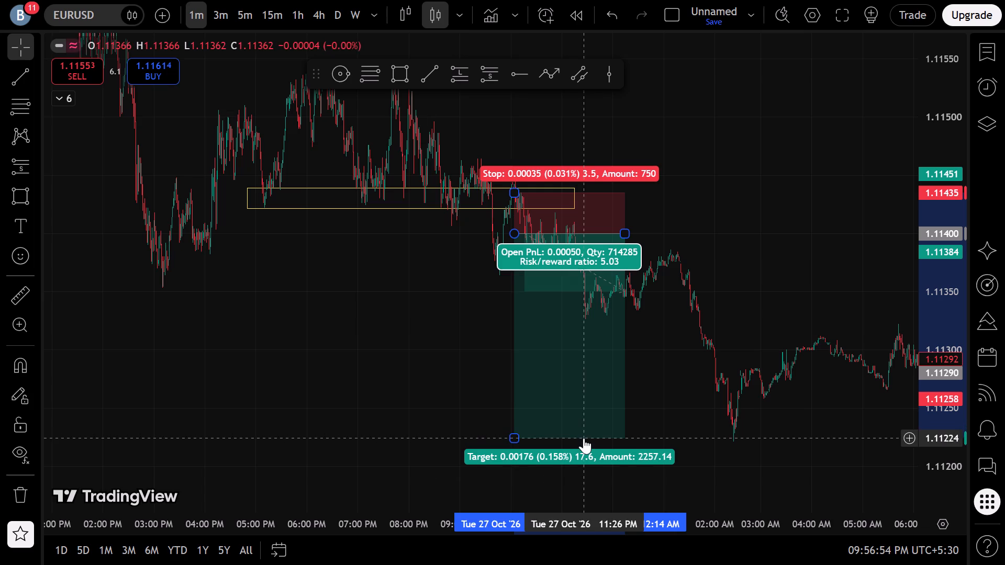
click(458, 372)
Examine the 1-minute price action from the 27 October short position back to the earliest available candles of 26 October.
drag(418, 364, 586, 400)
scroll(588, 400, up, 7)
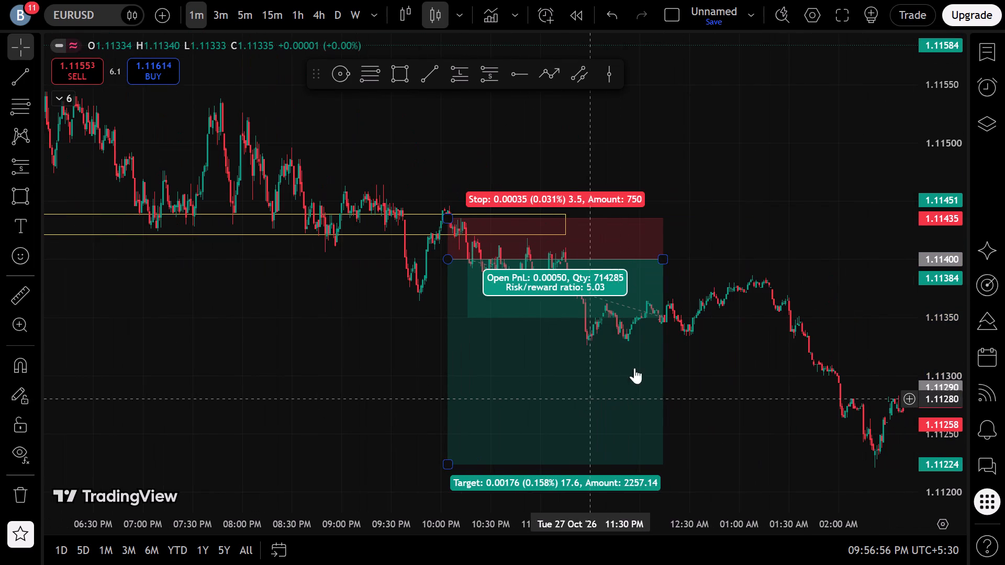
click(762, 324)
scroll(741, 328, down, 18)
drag(470, 187, 790, 564)
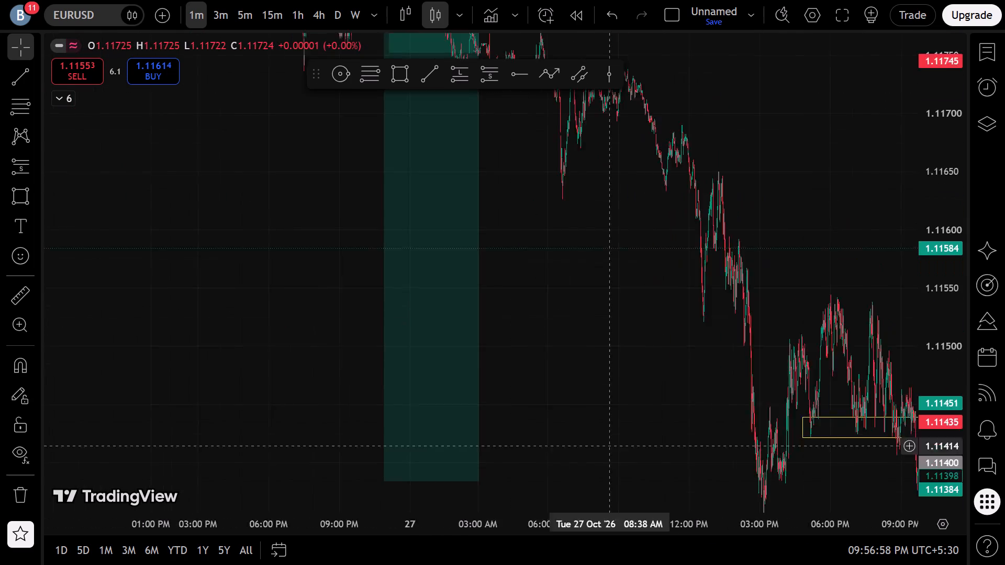
drag(790, 564, 801, 564)
drag(937, 180, 933, 447)
drag(299, 351, 684, 512)
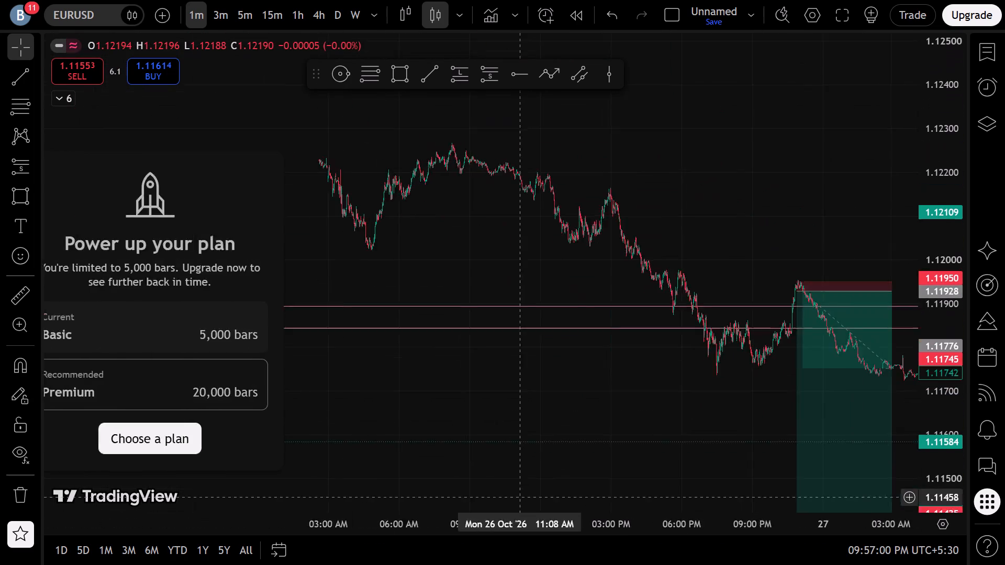
drag(684, 512, 731, 509)
scroll(594, 478, down, 5)
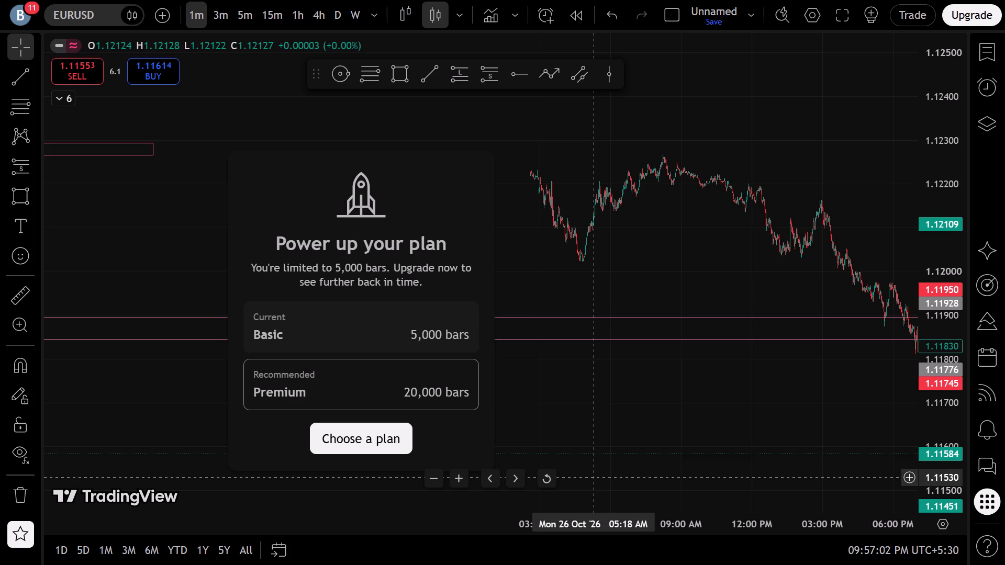
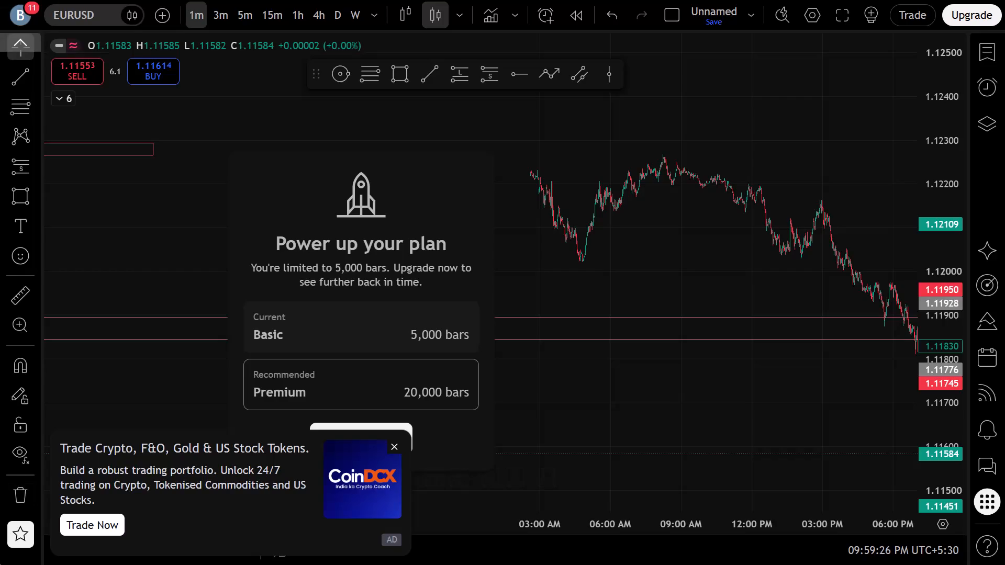
Examine the 1-minute EURUSD price action and plotted positions from 26 to 28 October.
drag(679, 255, 196, 232)
click(392, 445)
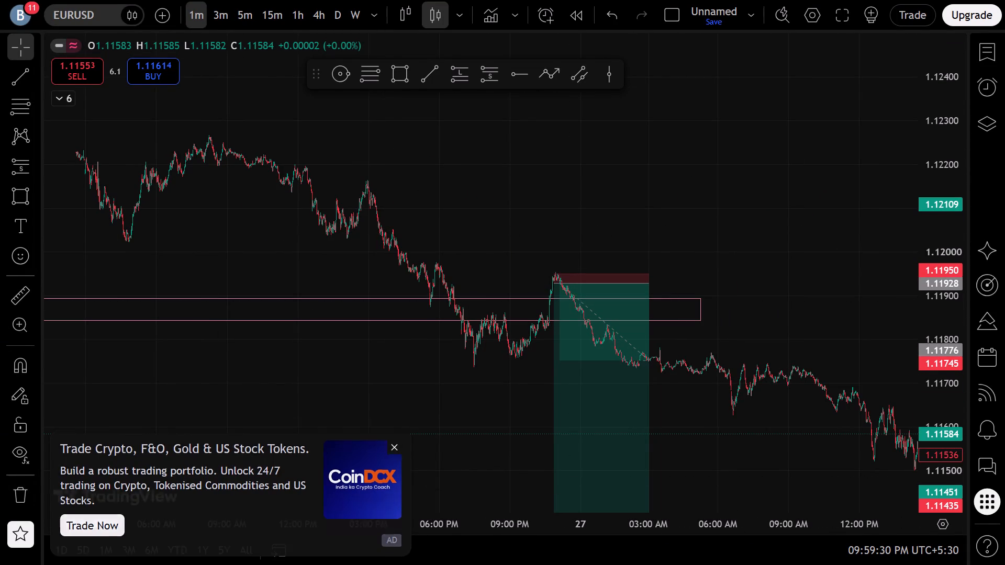
drag(769, 411, 0, 177)
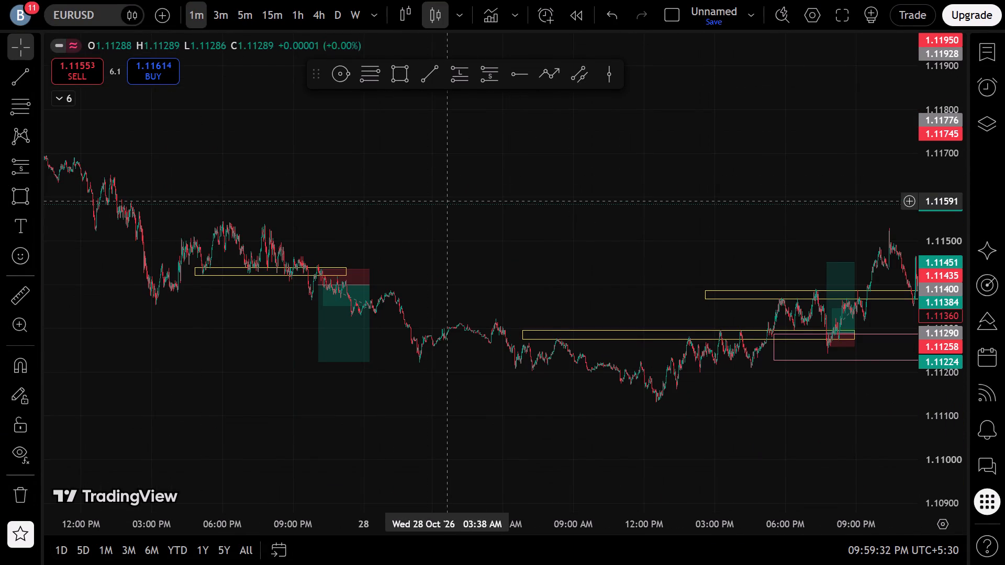
drag(454, 213, 430, 217)
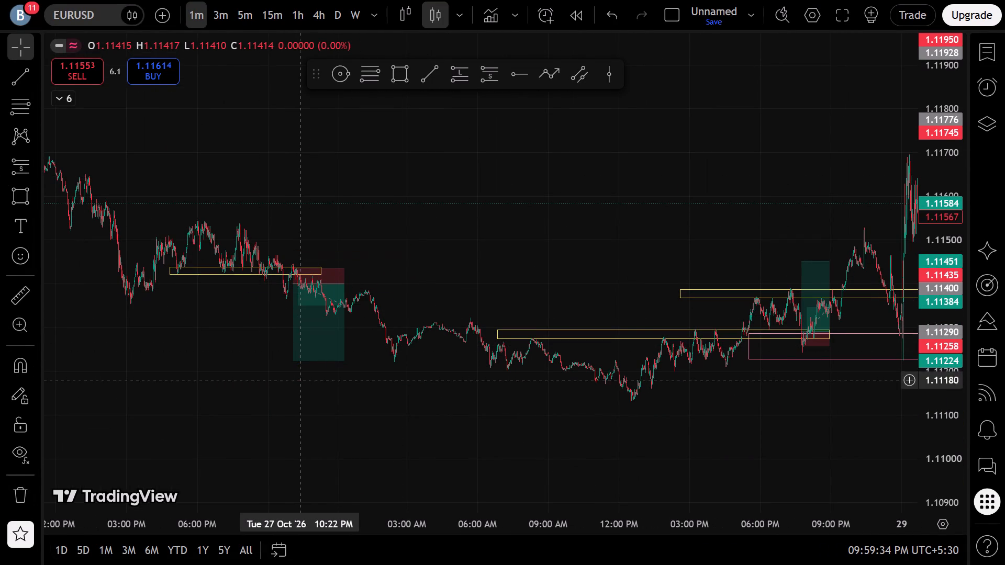
Switch the chart to GBPUSD from the watchlist and reset the view to its latest candles.
click(1004, 49)
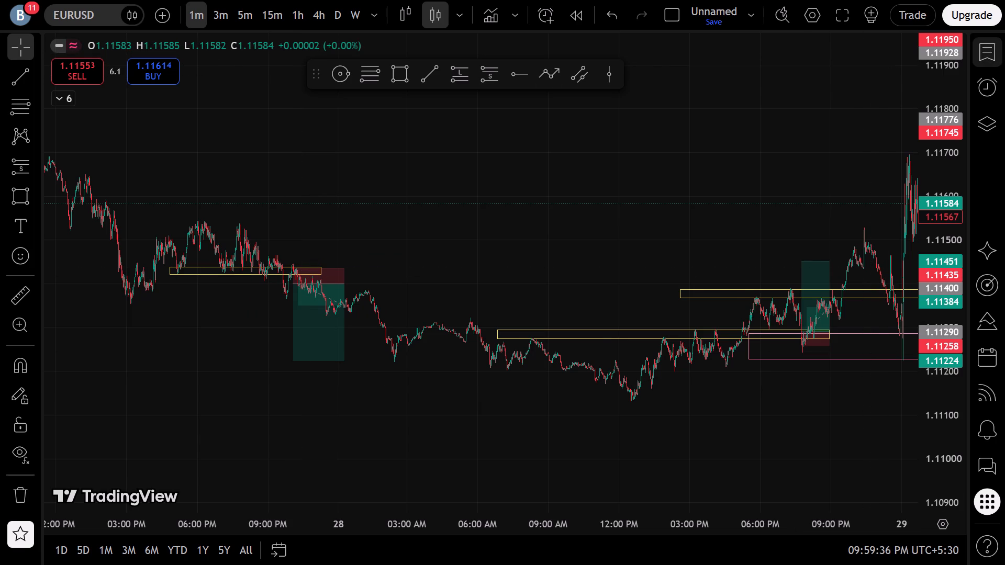
click(867, 255)
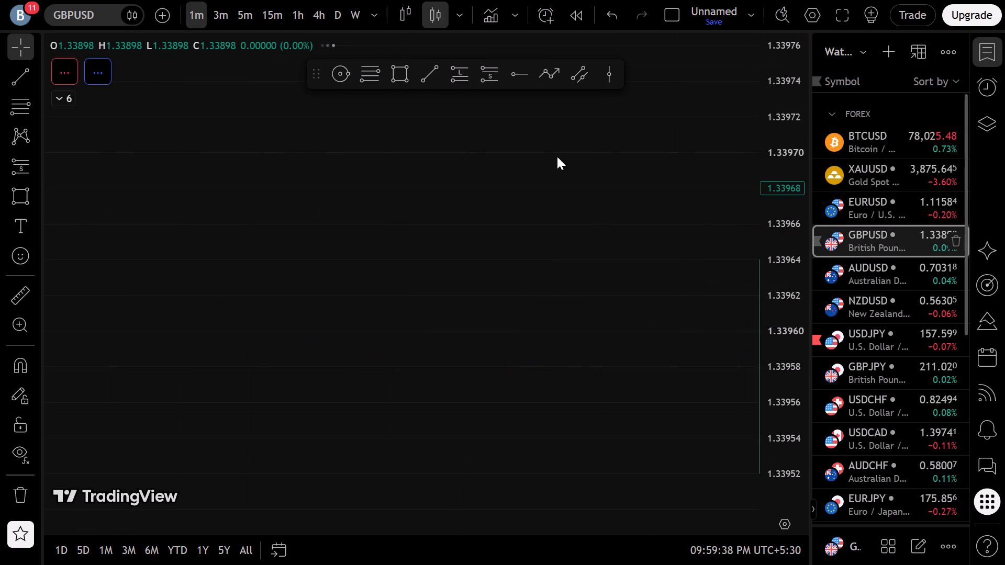
click(470, 475)
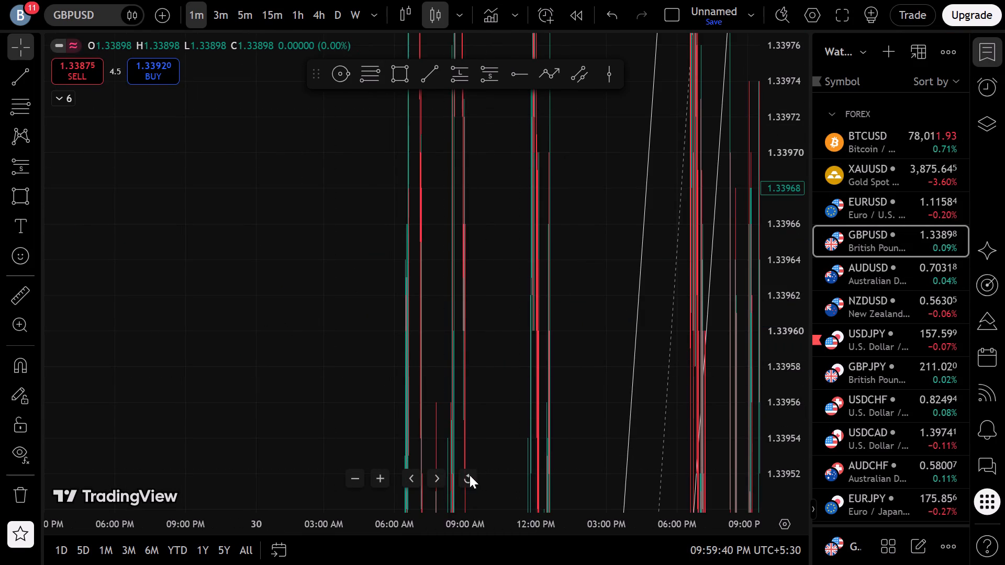
scroll(404, 381, down, 6)
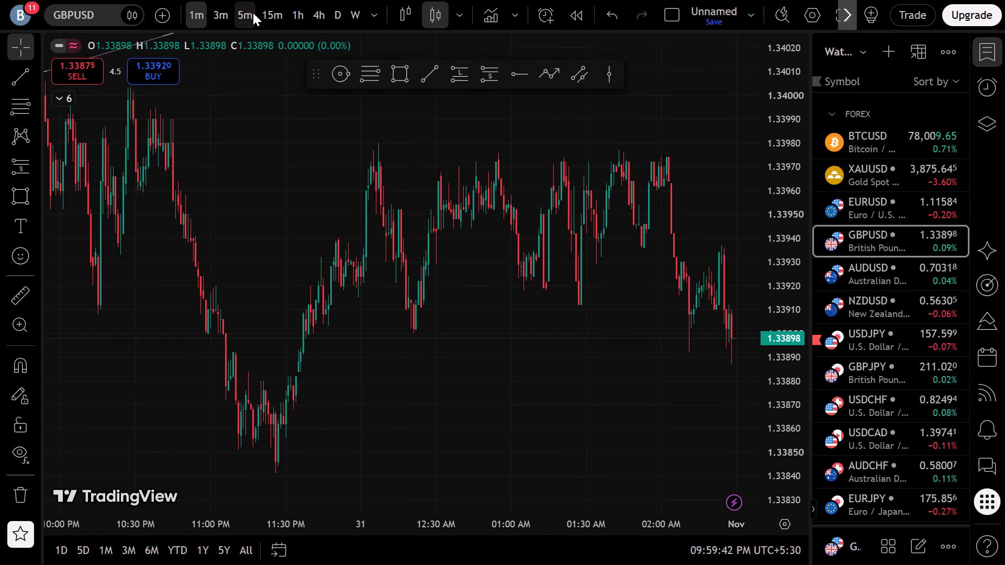
Examine the GBPUSD 5-minute price action along the ascending parallel channel of 29 and 30 October.
click(253, 13)
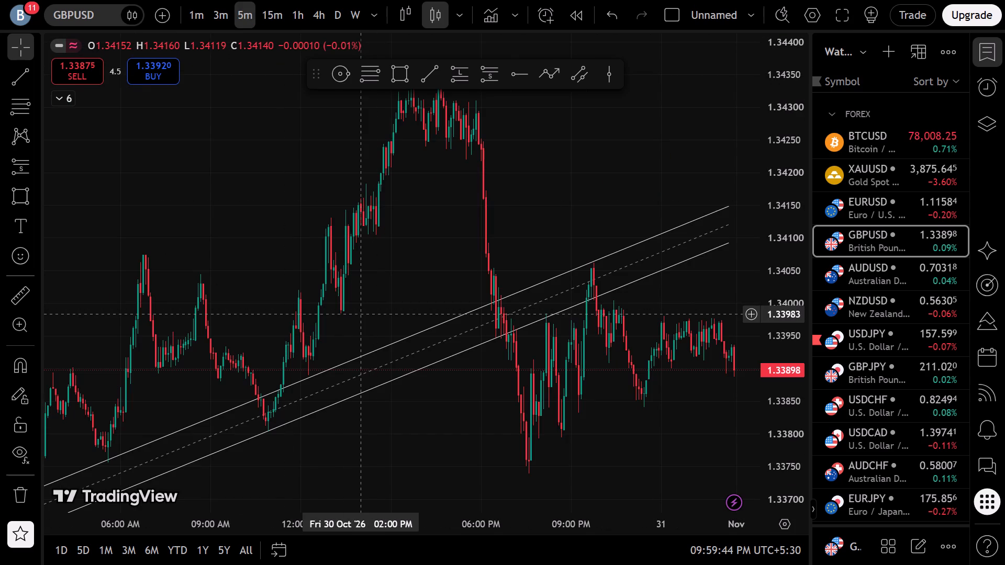
scroll(292, 278, down, 3)
scroll(284, 279, up, 3)
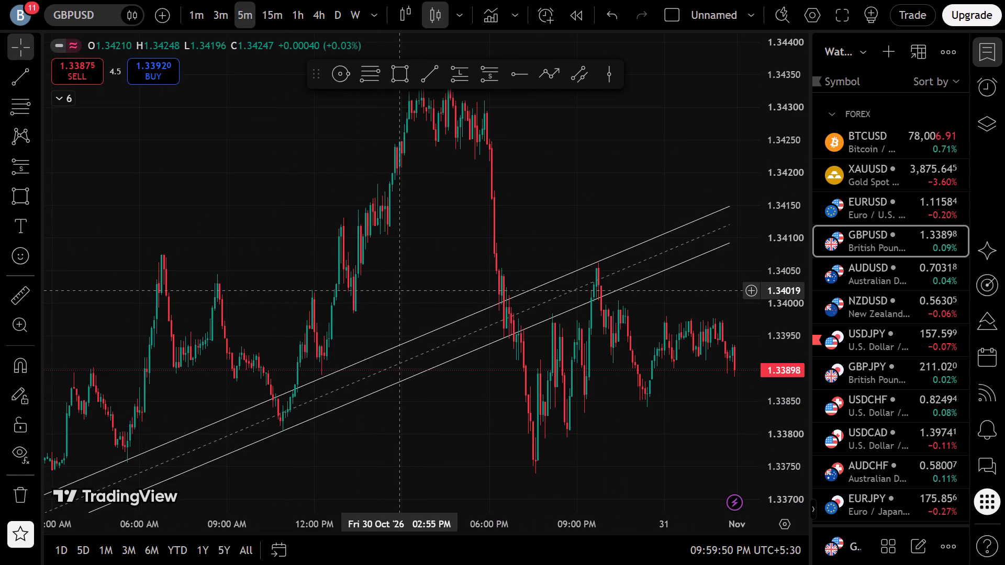
drag(399, 290, 619, 218)
scroll(484, 318, up, 2)
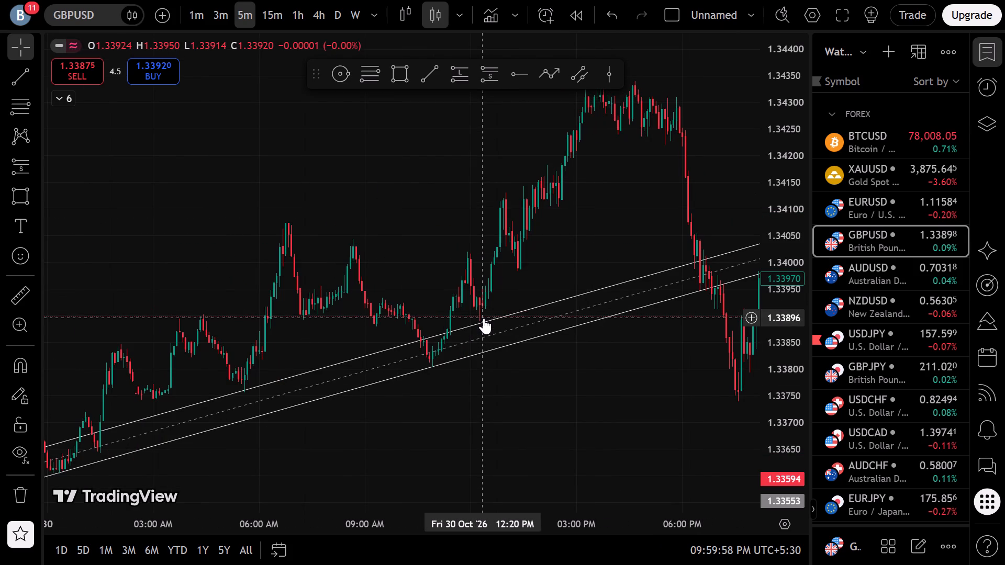
scroll(403, 318, down, 4)
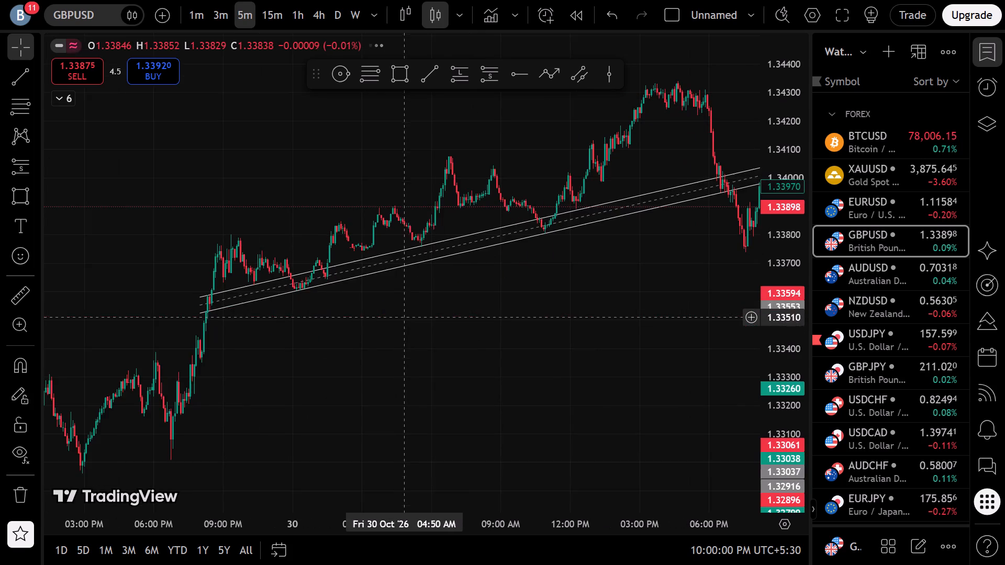
drag(438, 349, 617, 387)
scroll(473, 353, up, 4)
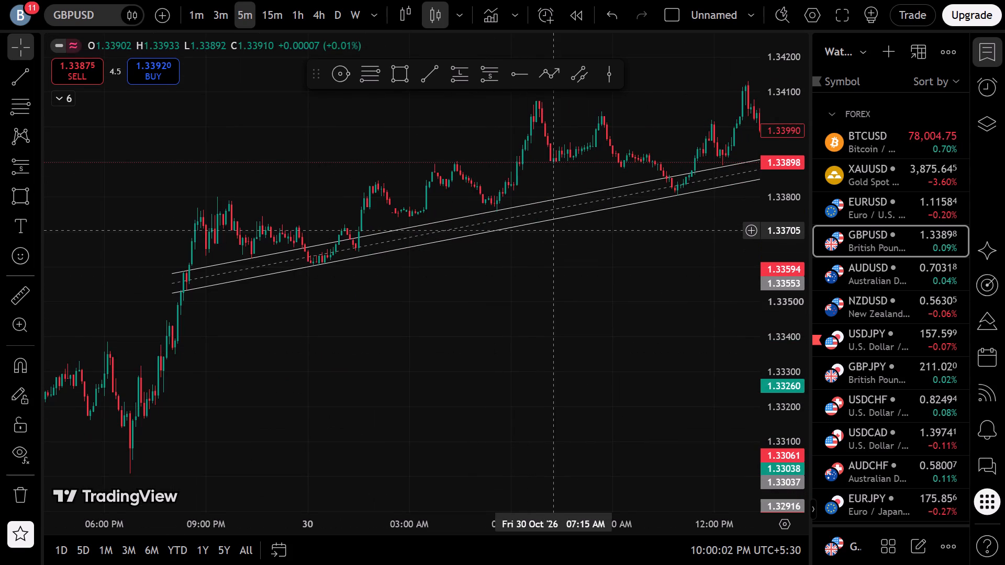
click(607, 216)
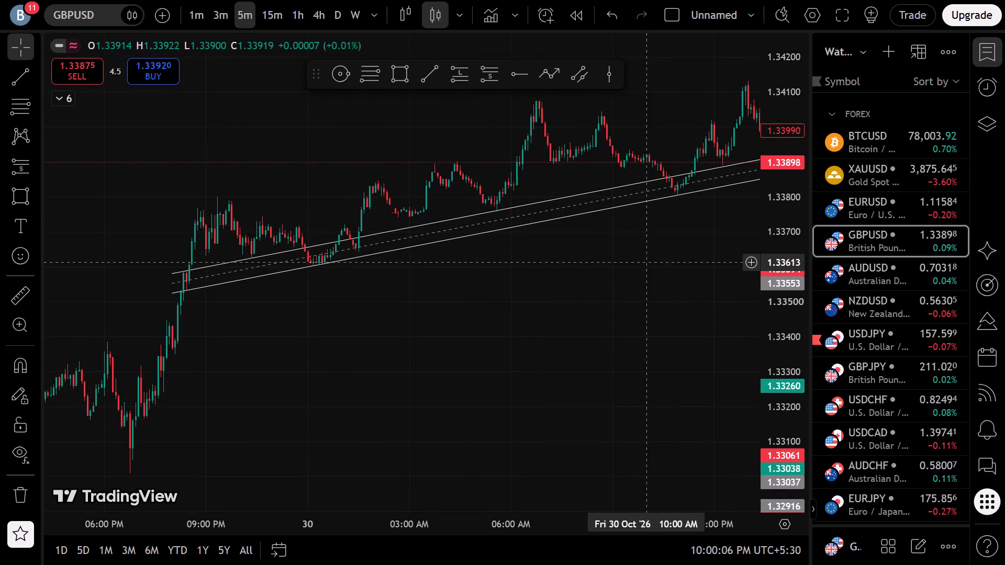
drag(642, 264, 539, 316)
drag(389, 327, 516, 305)
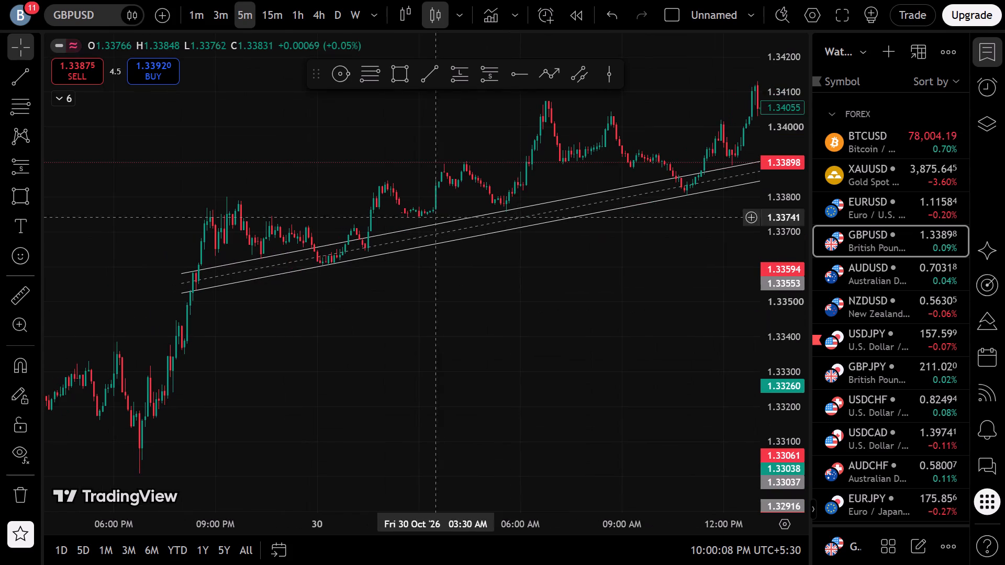
Examine the GBPUSD 15-minute price action from 22 to 30 October around the yellow zones, channels and short positions.
drag(265, 19, 265, 24)
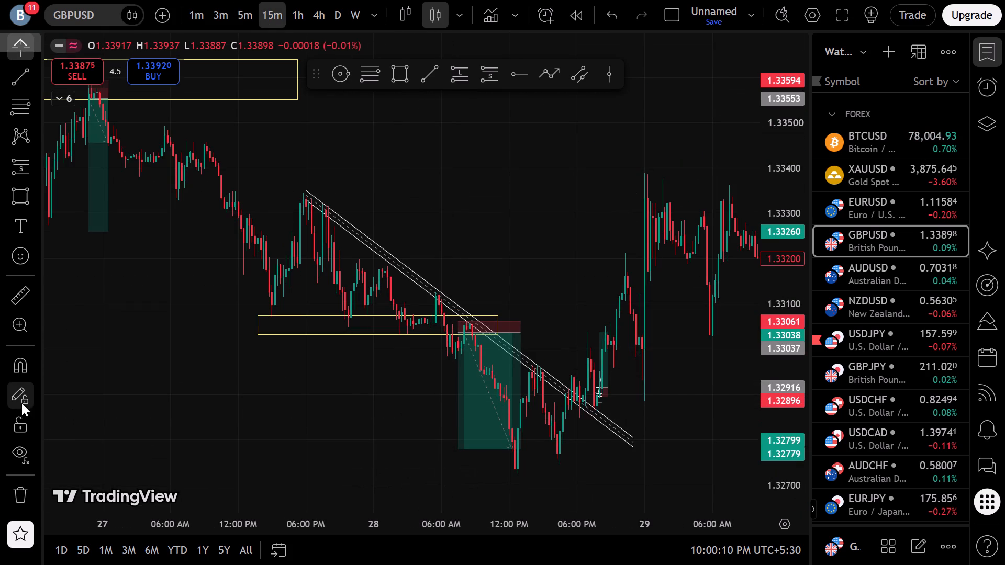
scroll(21, 403, down, 3)
drag(362, 155, 598, 221)
scroll(586, 227, down, 4)
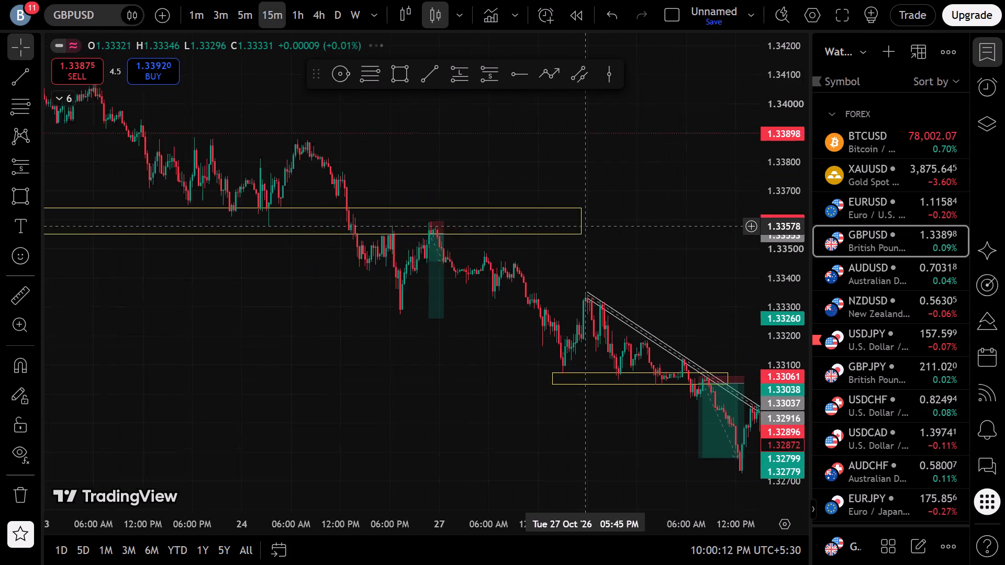
scroll(586, 227, down, 4)
drag(414, 340, 92, 334)
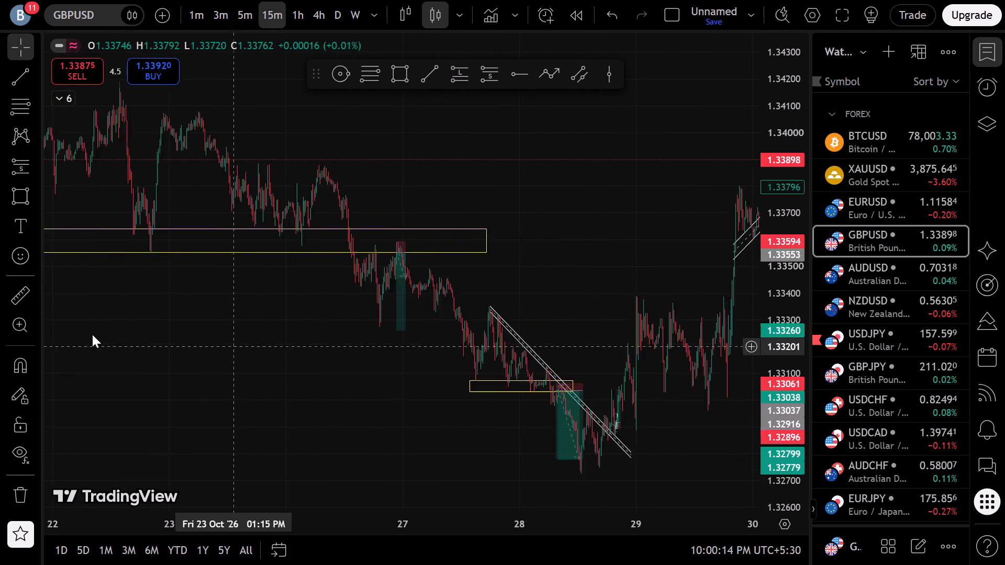
drag(92, 334, 98, 322)
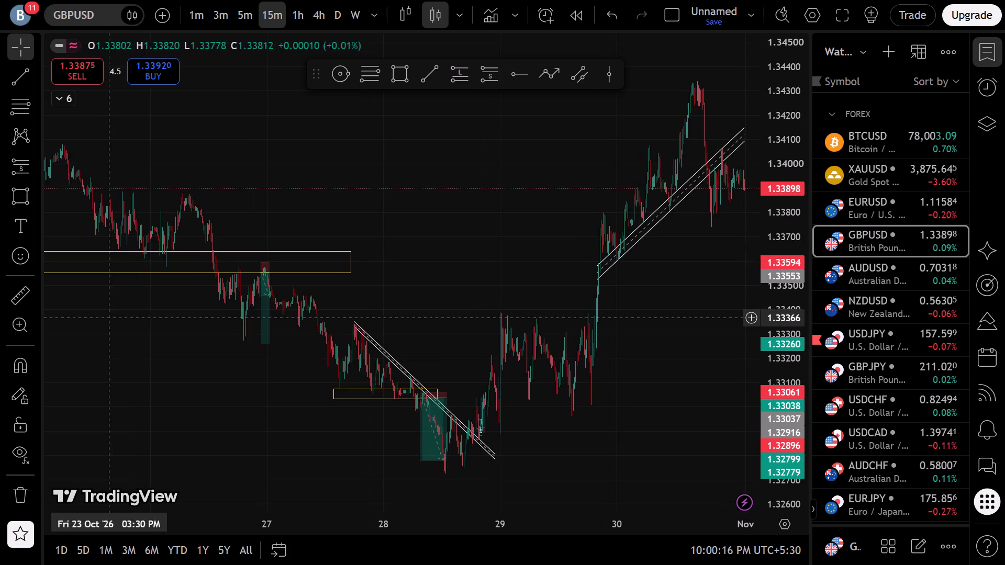
scroll(209, 300, up, 7)
scroll(300, 292, down, 6)
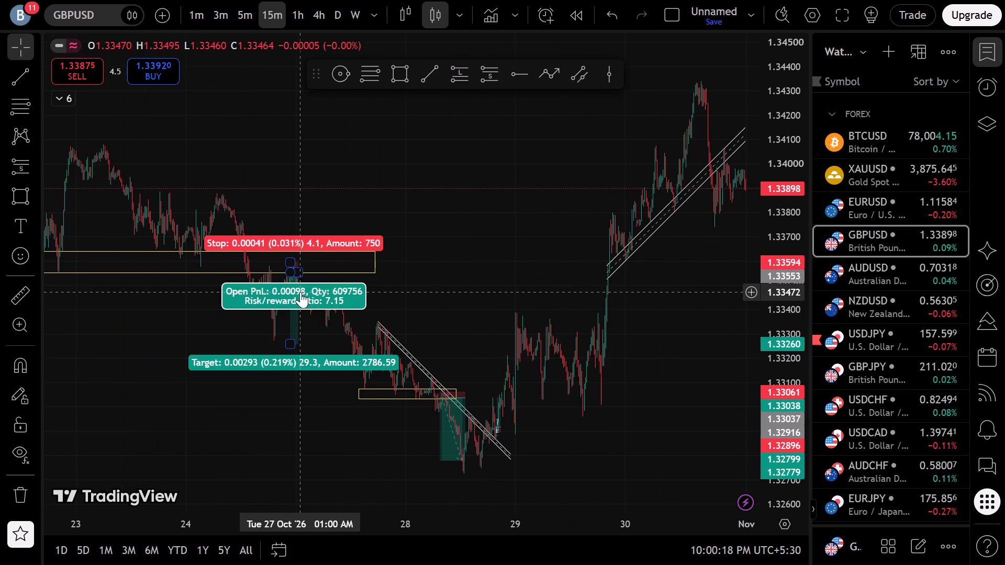
drag(184, 400, 182, 411)
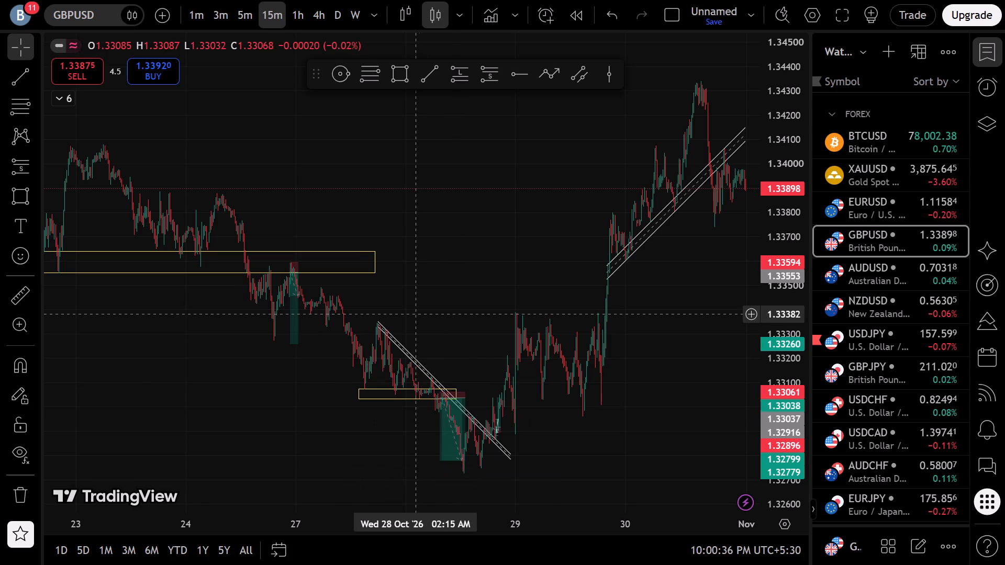
scroll(423, 307, up, 3)
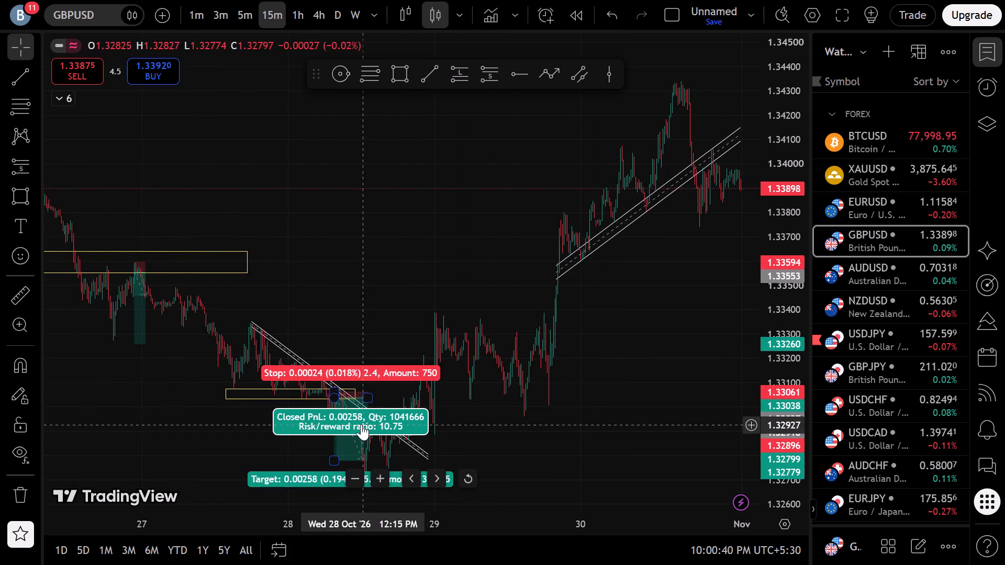
Delete the ascending parallel channel drawn along the 29–30 October rally.
drag(417, 277, 337, 303)
scroll(331, 309, up, 3)
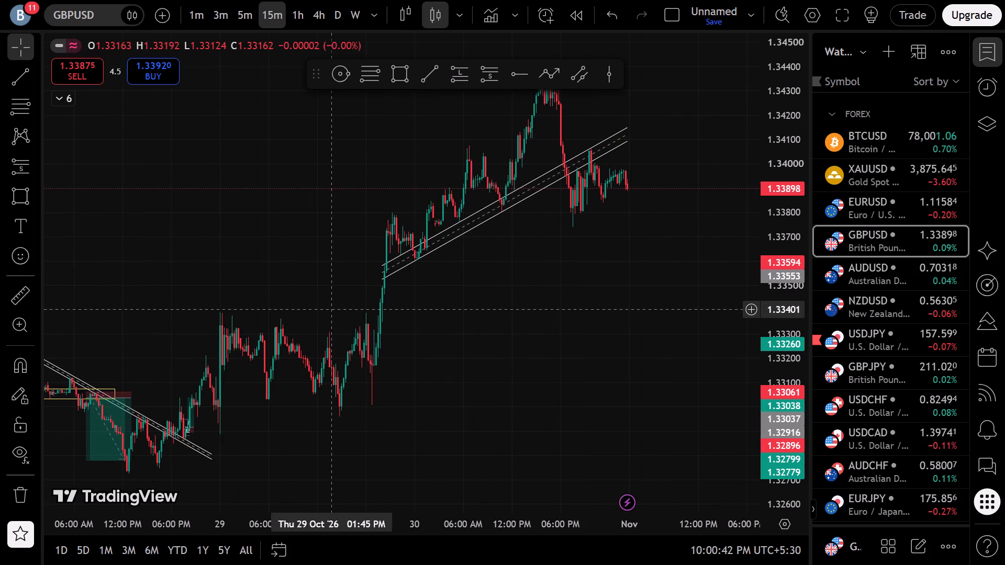
scroll(333, 310, up, 3)
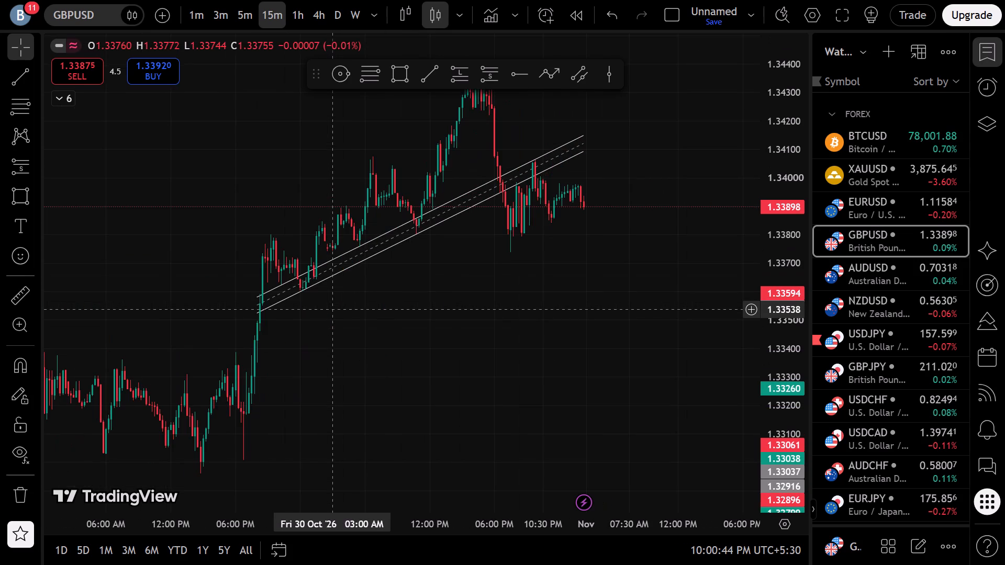
click(376, 255)
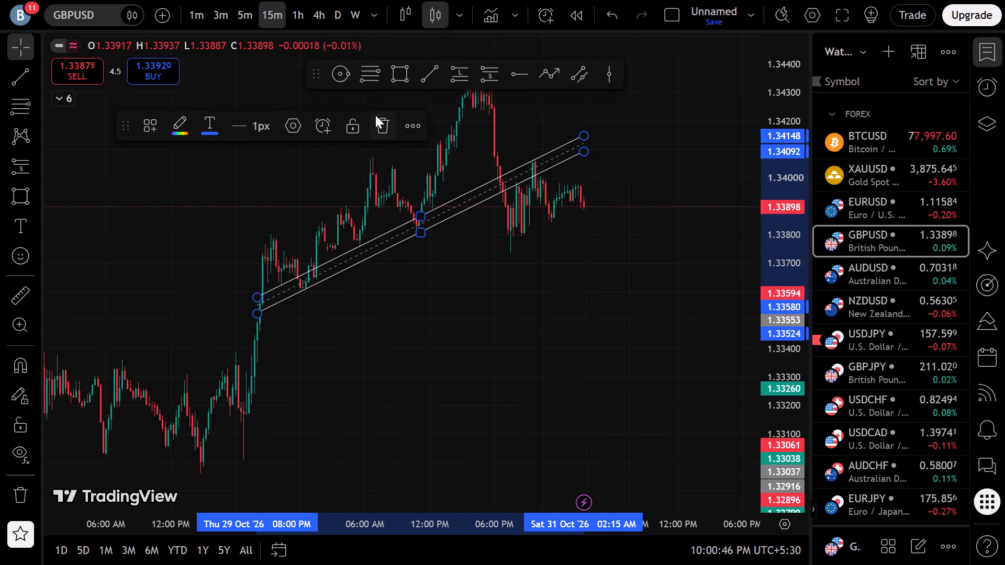
click(375, 115)
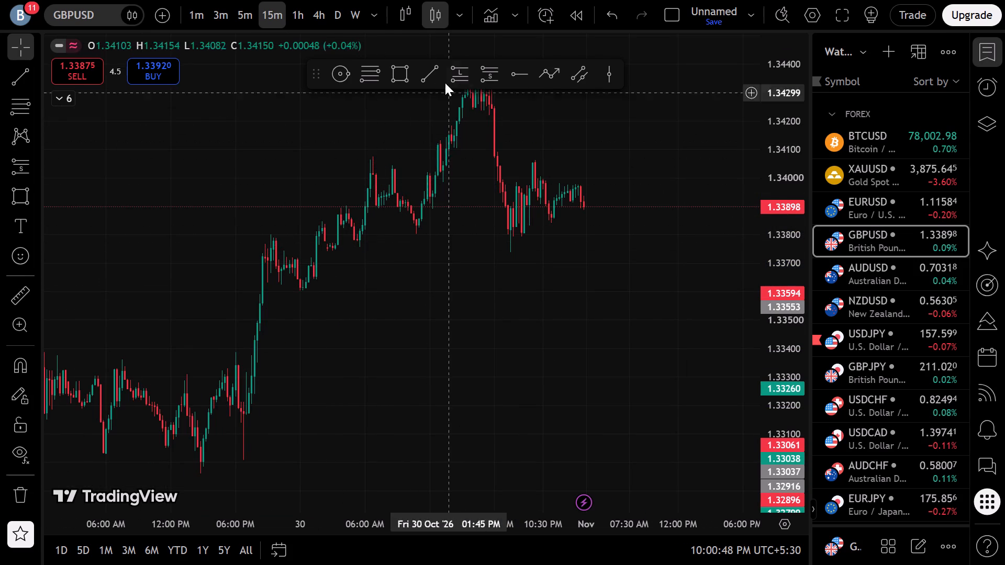
Draw a rectangle zone from 30 October 03:45 AM to about 2 November 10:15 AM, between about 1.33736 and 1.33802.
click(409, 76)
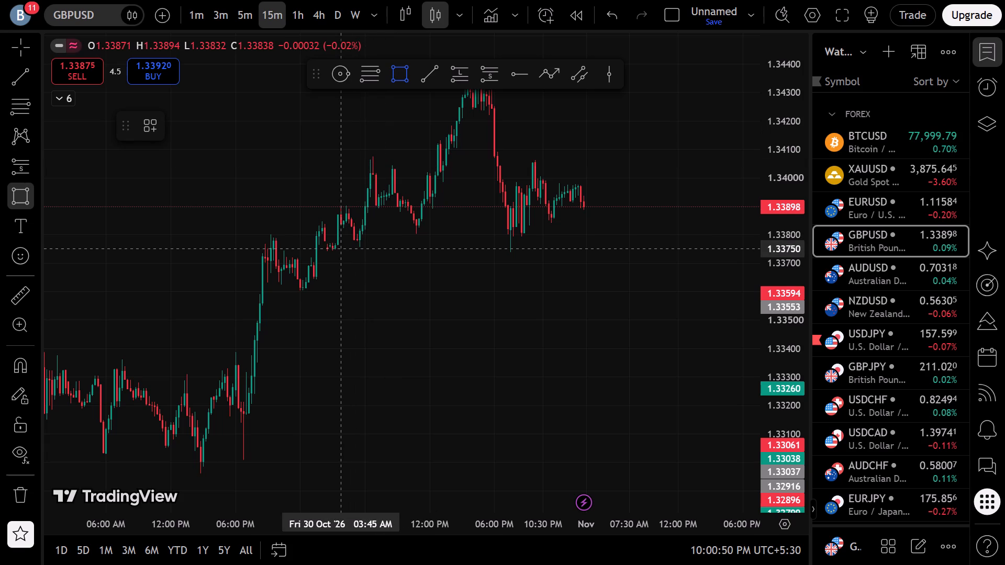
click(341, 253)
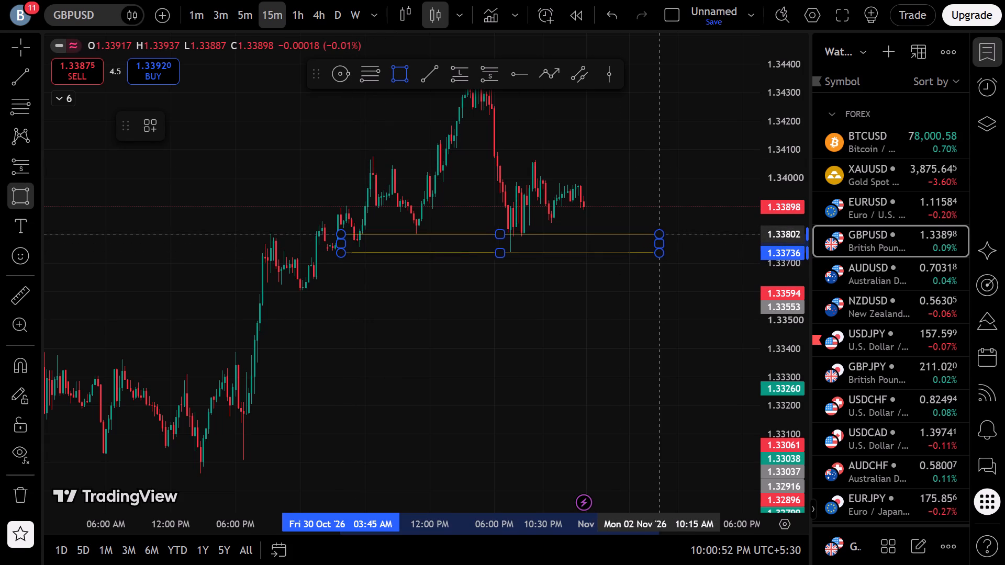
click(664, 234)
click(578, 326)
Examine the 15-minute GBPUSD zones and price action from 20 October to the latest candles.
scroll(593, 324, down, 5)
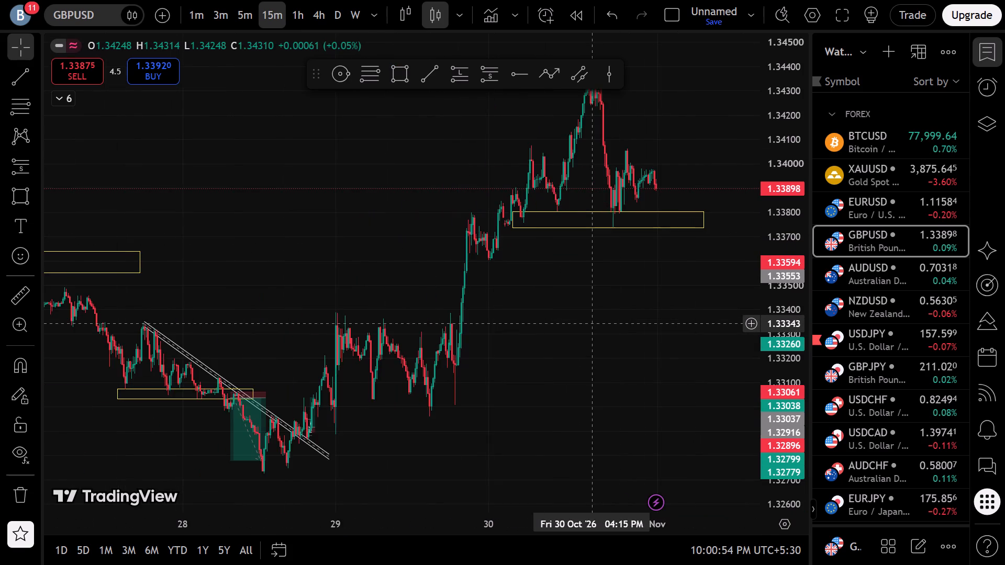
scroll(593, 324, down, 6)
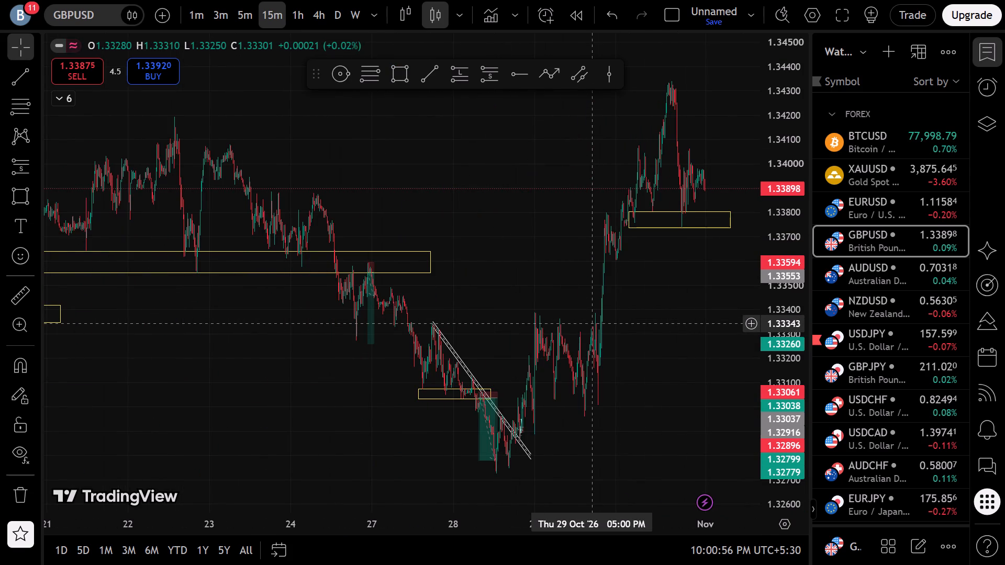
drag(351, 225, 638, 259)
scroll(492, 276, up, 9)
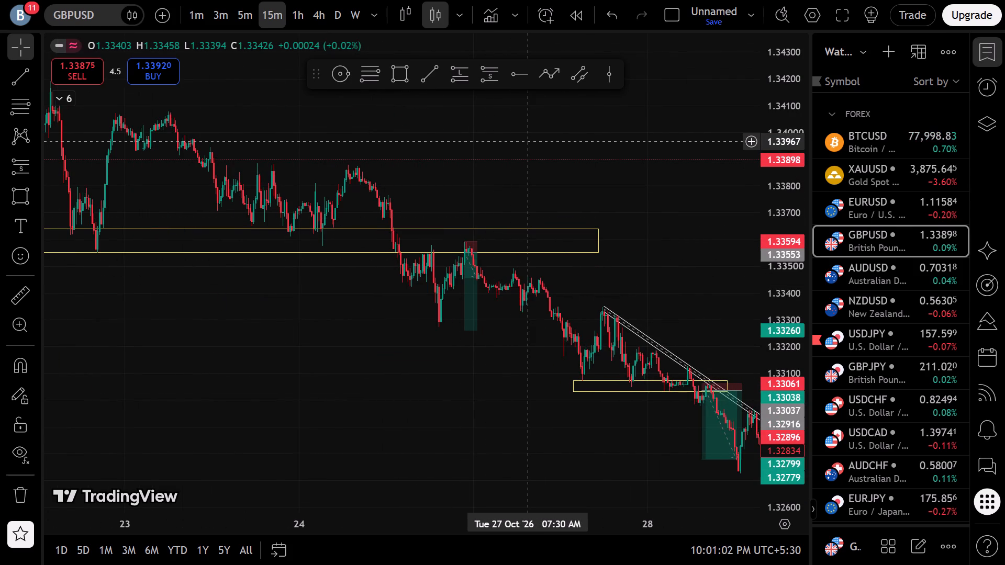
scroll(342, 313, down, 5)
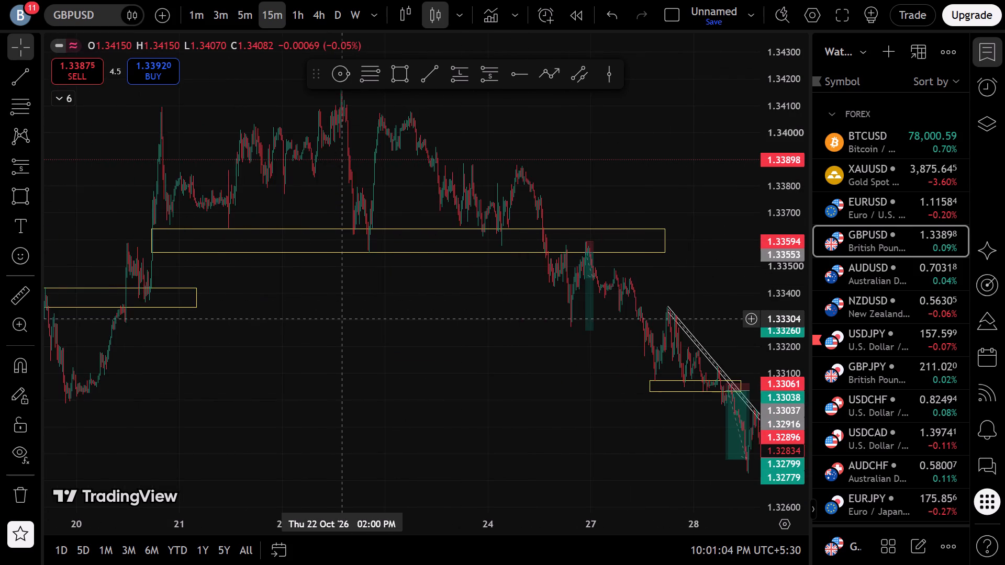
scroll(342, 319, down, 4)
scroll(295, 290, up, 4)
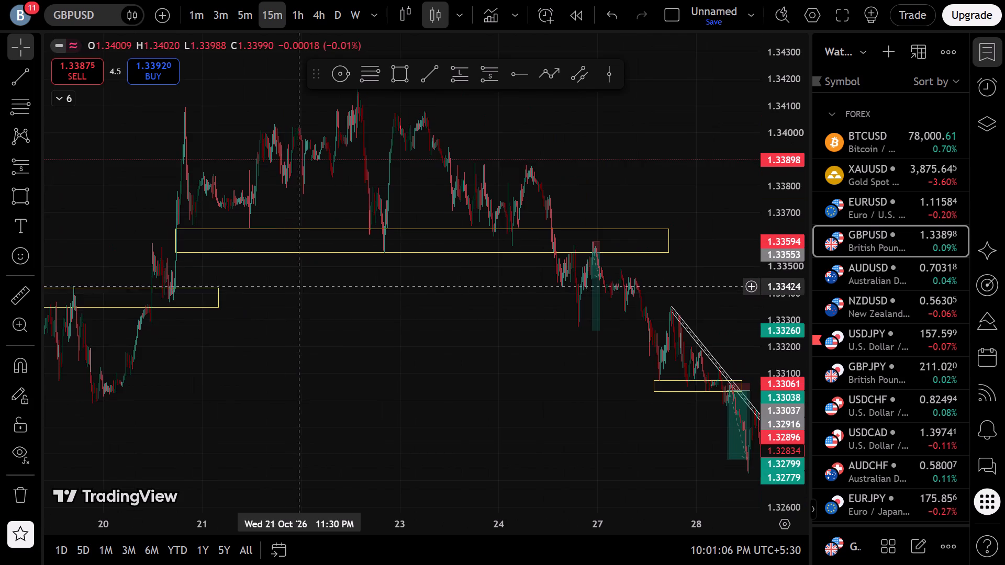
drag(320, 345, 495, 345)
drag(496, 344, 0, 308)
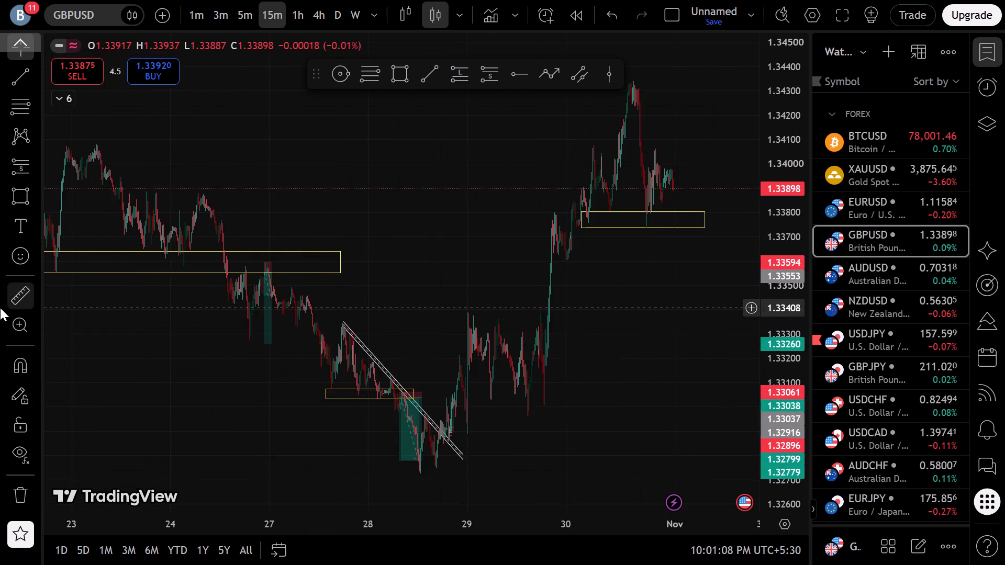
drag(0, 308, 165, 304)
scroll(329, 345, down, 5)
drag(692, 256, 438, 274)
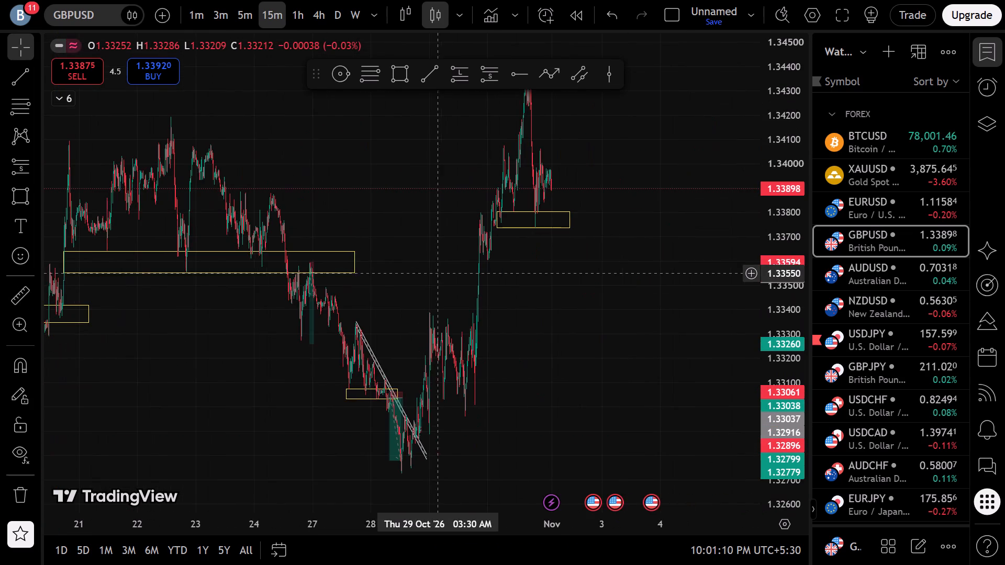
scroll(311, 277, up, 3)
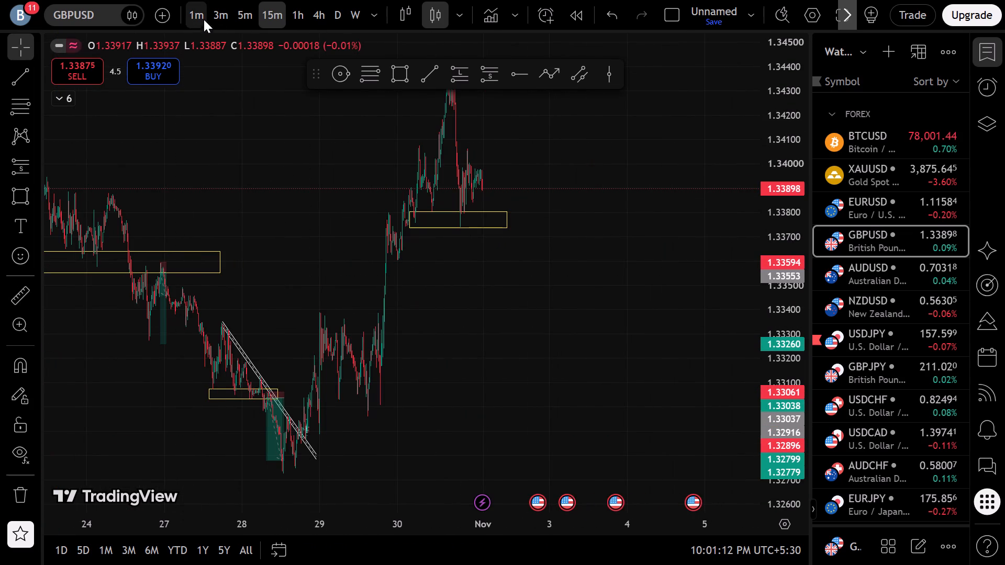
On the 5-minute chart, draw a rectangle zone from 29 October 10:20 PM to about 30 October 04:30 AM, between about 1.33710 and 1.33745.
click(243, 18)
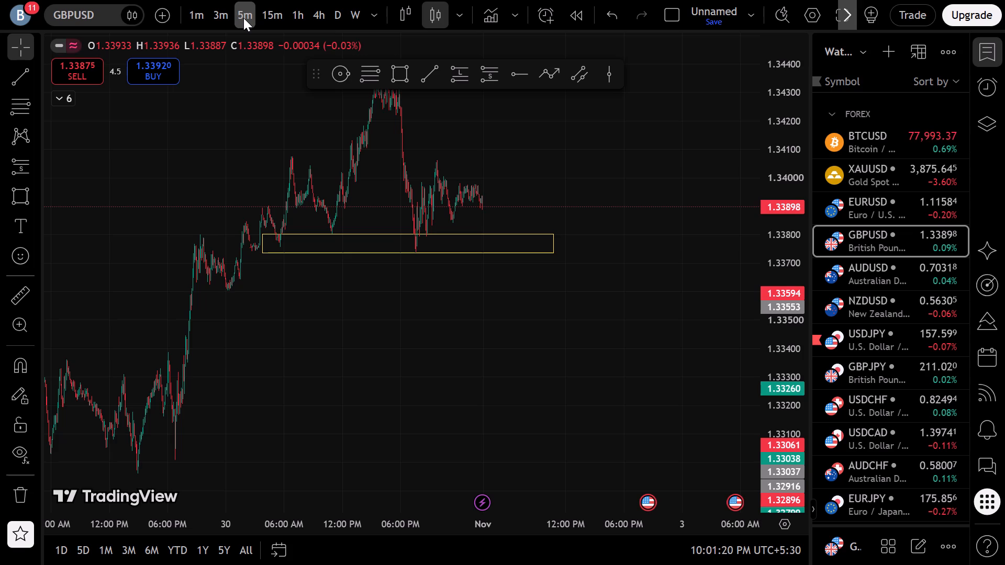
drag(101, 338, 517, 342)
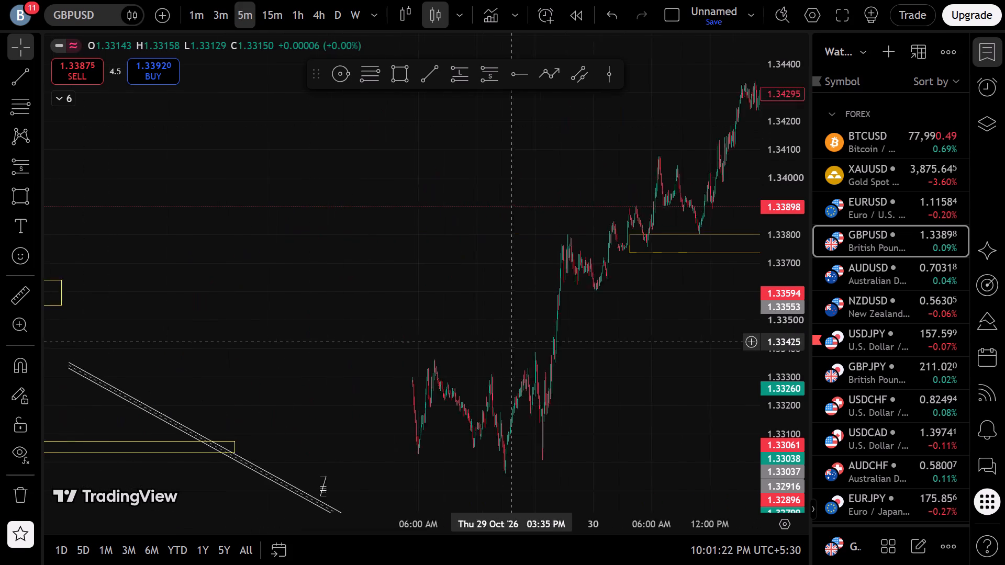
scroll(488, 331, up, 9)
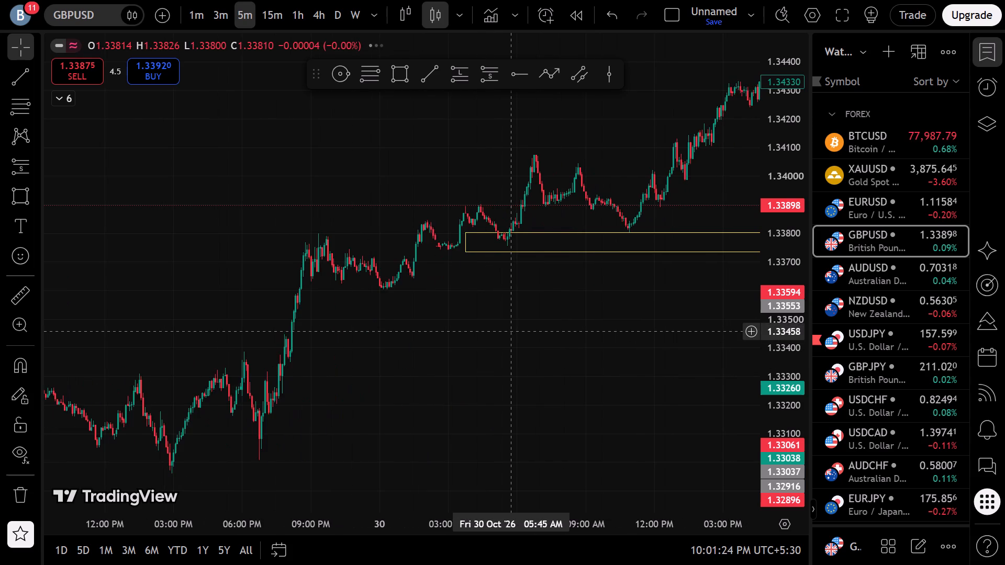
scroll(515, 325, up, 4)
drag(788, 410, 641, 181)
drag(265, 348, 660, 317)
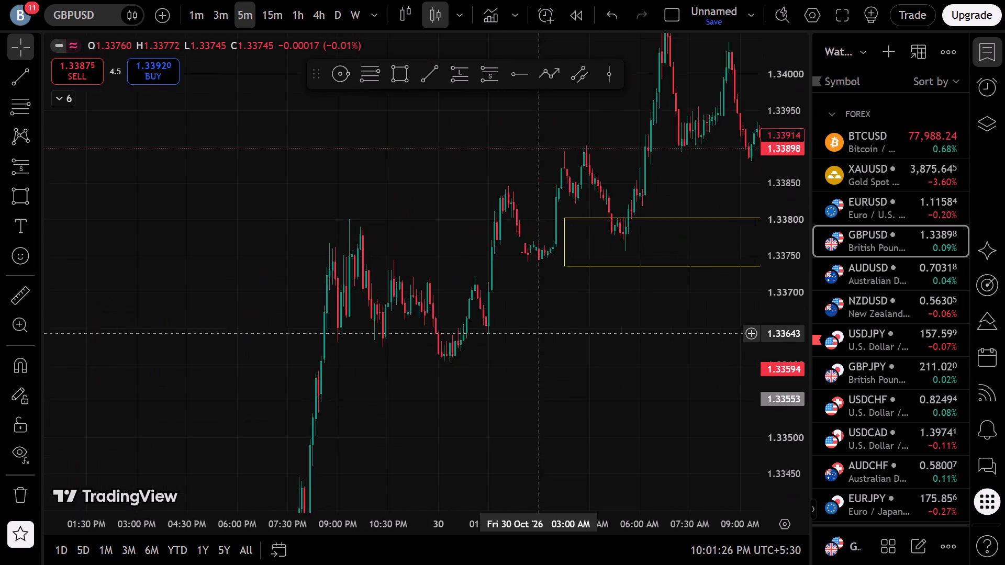
drag(660, 317, 664, 316)
scroll(607, 310, up, 6)
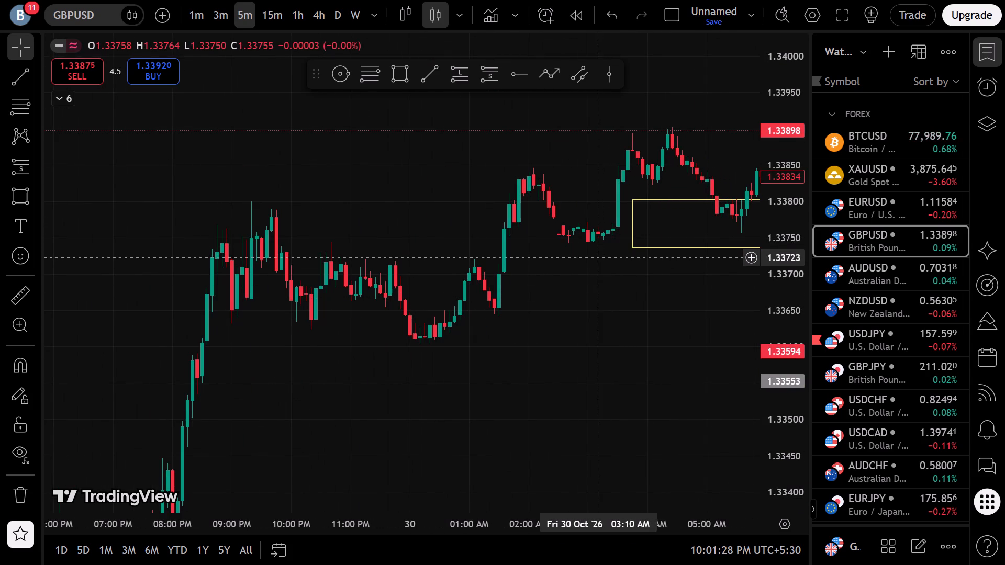
click(399, 65)
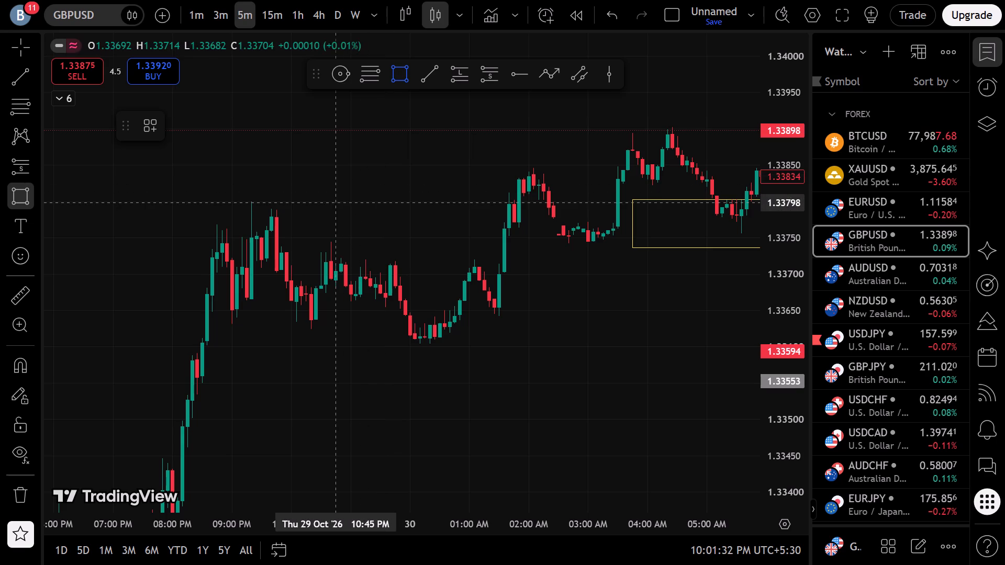
click(311, 241)
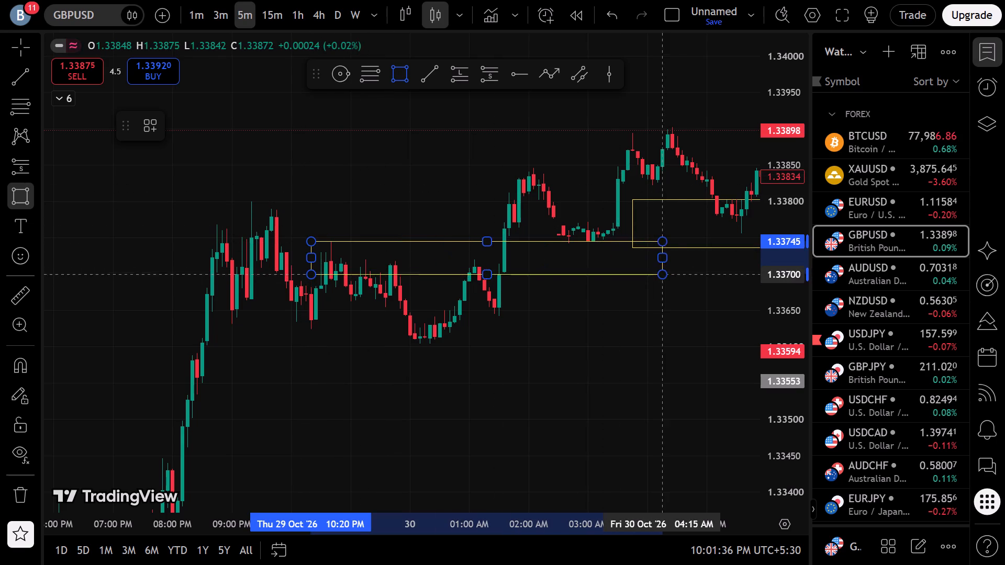
click(676, 267)
drag(656, 294, 655, 299)
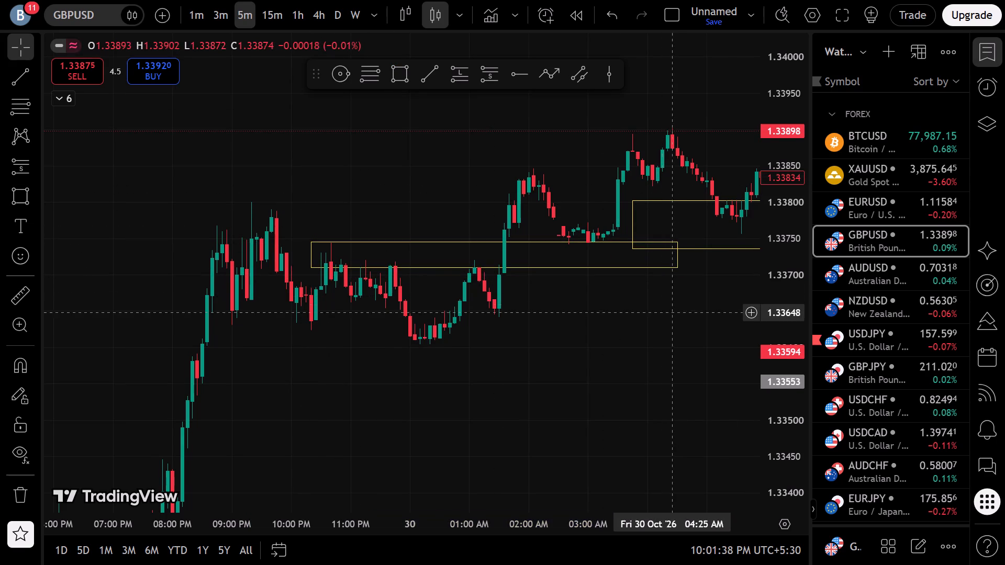
Examine the 5-minute GBPUSD price action around the 30 October zones up to the latest candles.
drag(730, 322, 165, 344)
scroll(323, 331, down, 3)
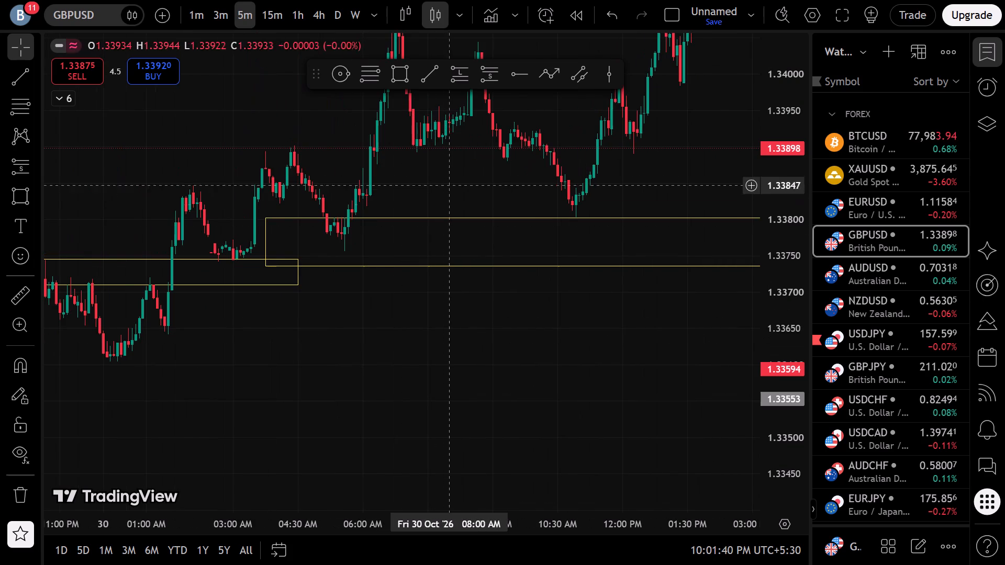
scroll(456, 173, down, 1)
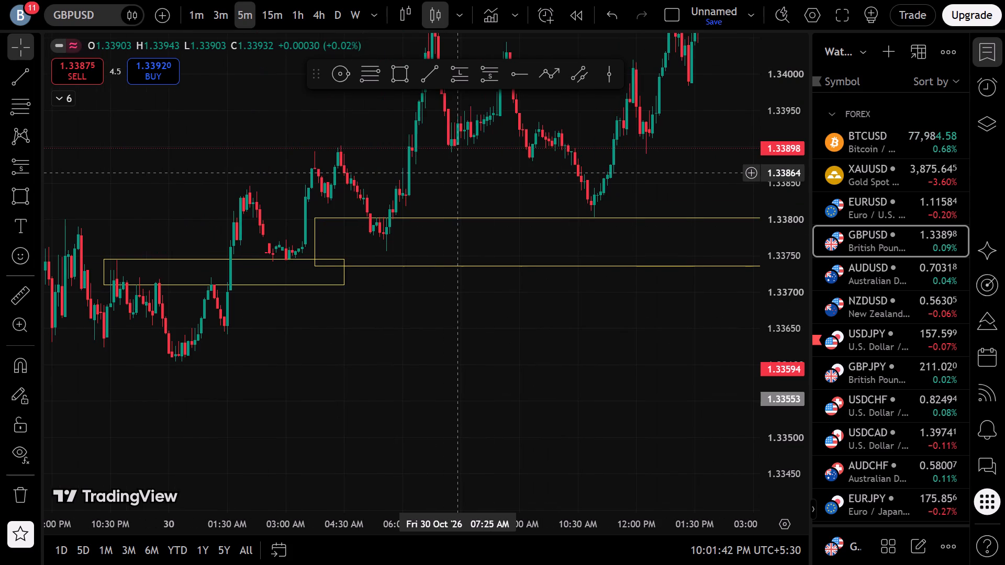
click(786, 119)
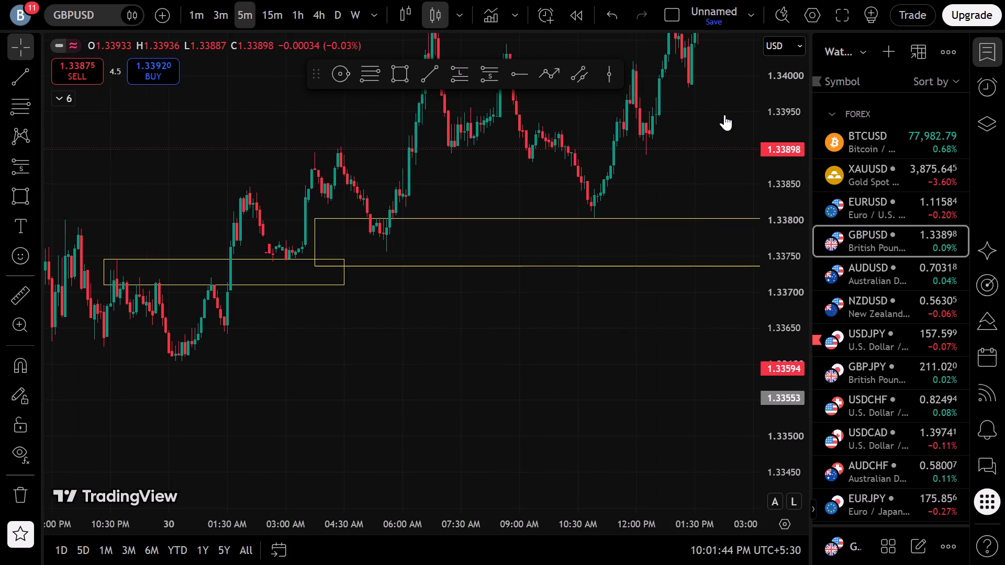
drag(710, 123, 249, 301)
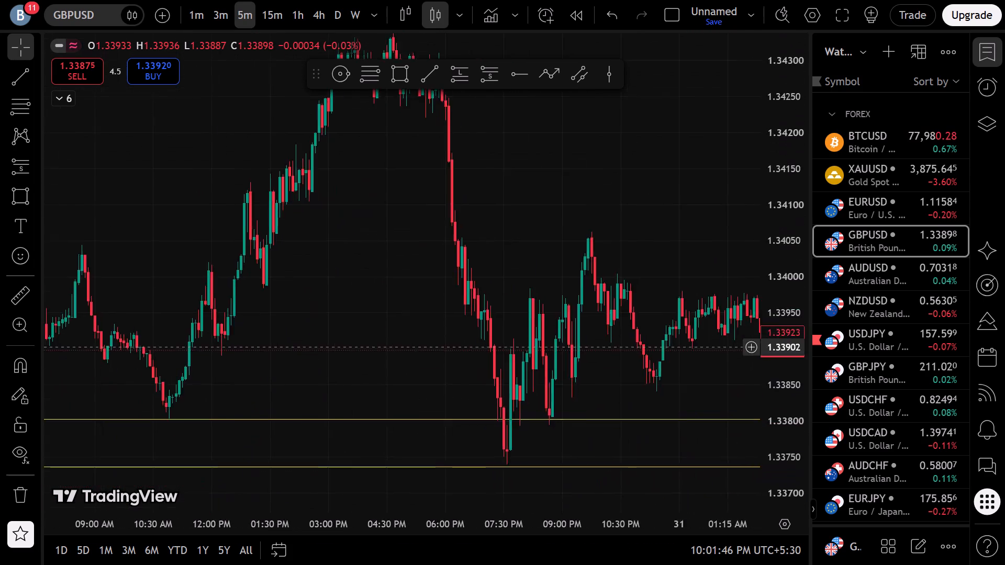
drag(249, 301, 191, 263)
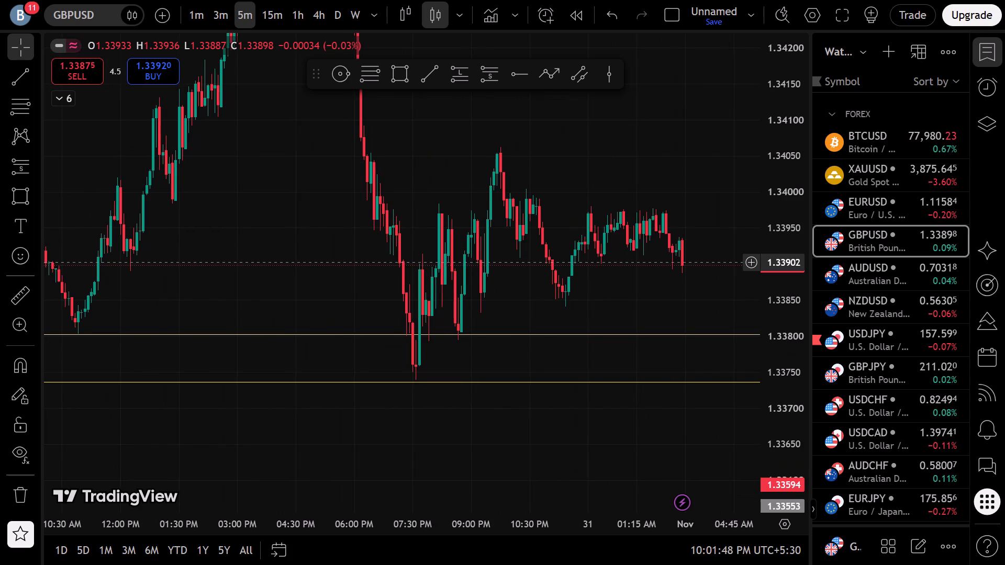
drag(191, 263, 848, 268)
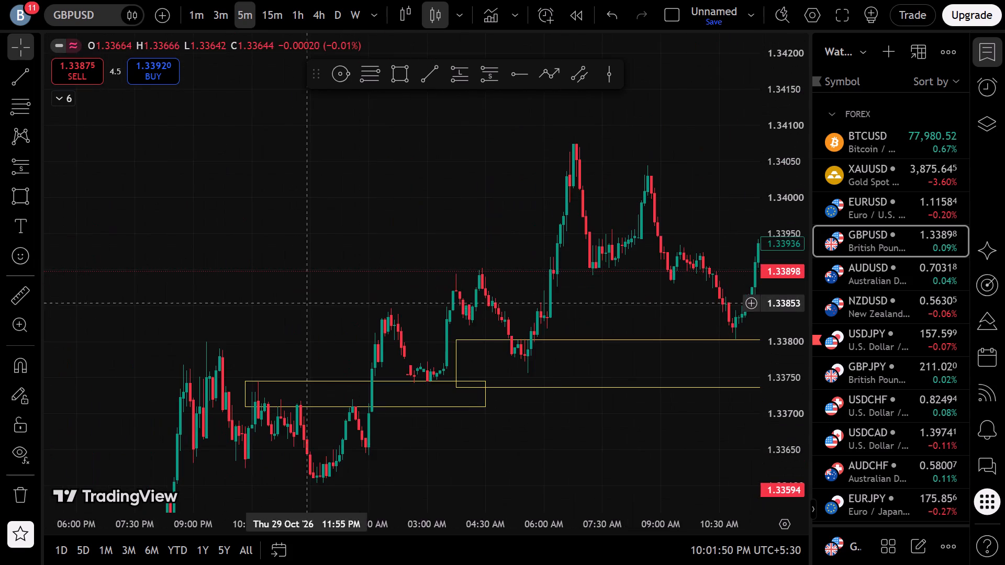
Draw a rectangle zone on 29 October from 12:15 AM to about 08:10 AM, between about 1.33182 and 1.33210.
drag(281, 301, 768, 142)
drag(442, 402, 529, 103)
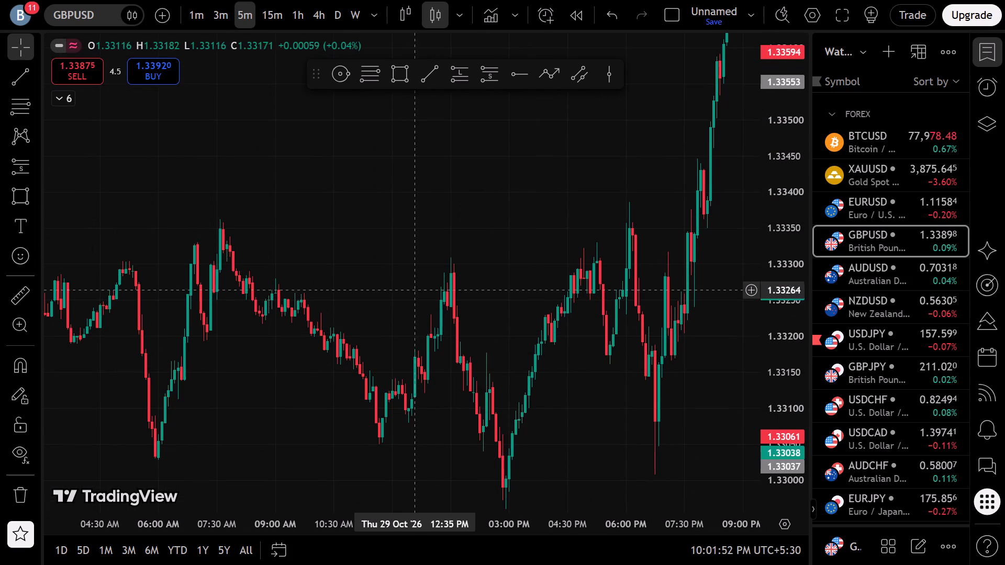
scroll(450, 228, down, 3)
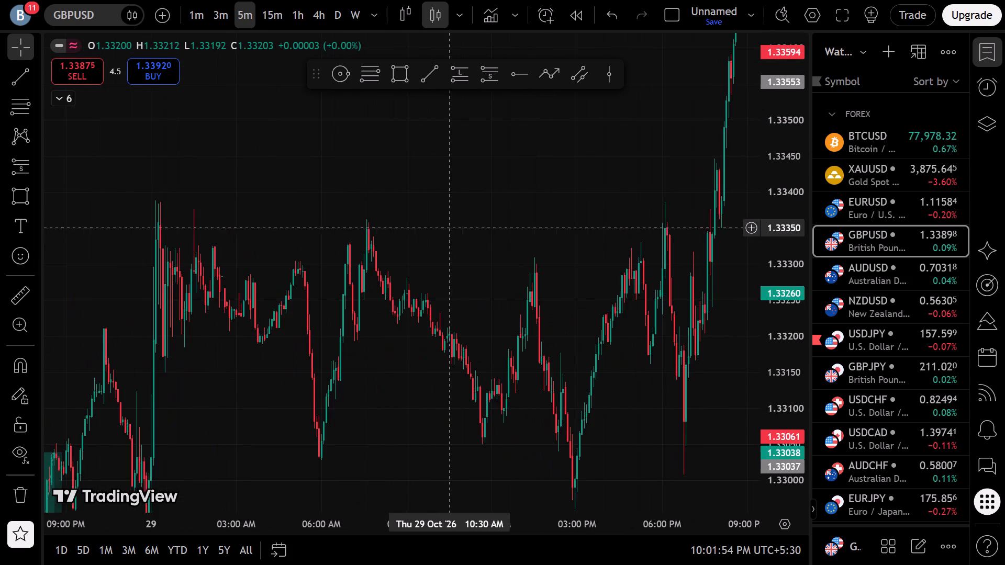
drag(354, 300, 700, 209)
scroll(630, 276, up, 3)
drag(607, 272, 291, 280)
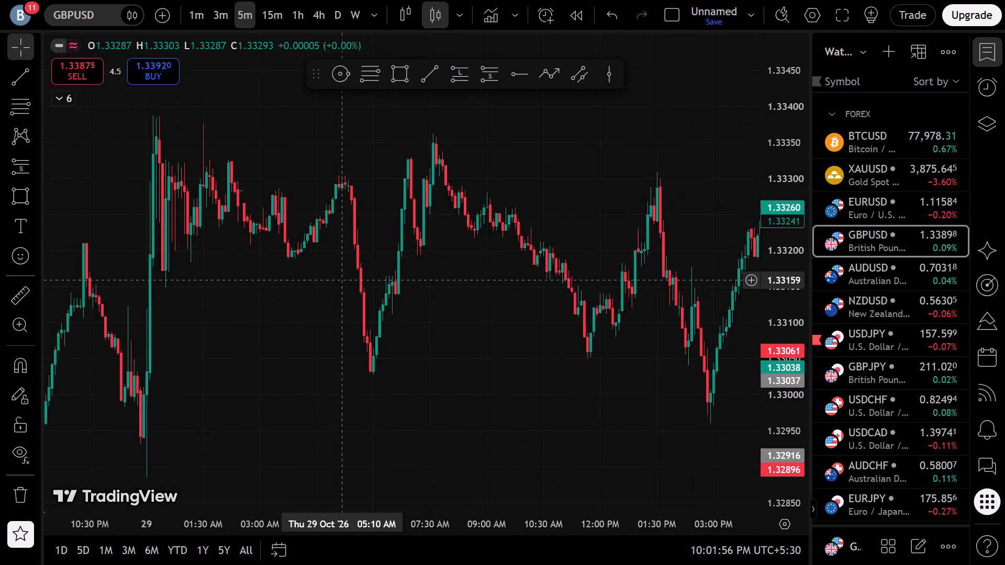
drag(291, 280, 433, 290)
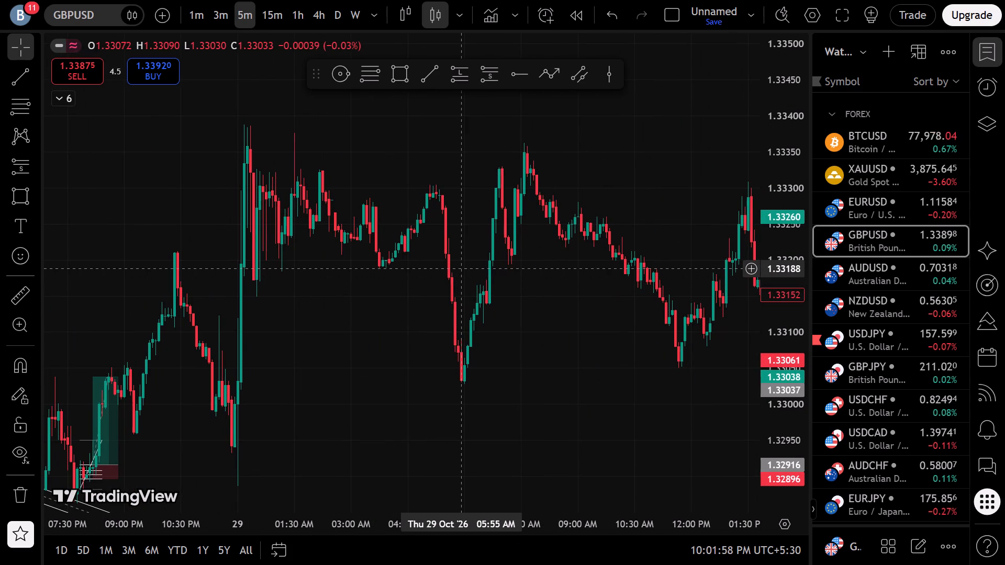
click(400, 72)
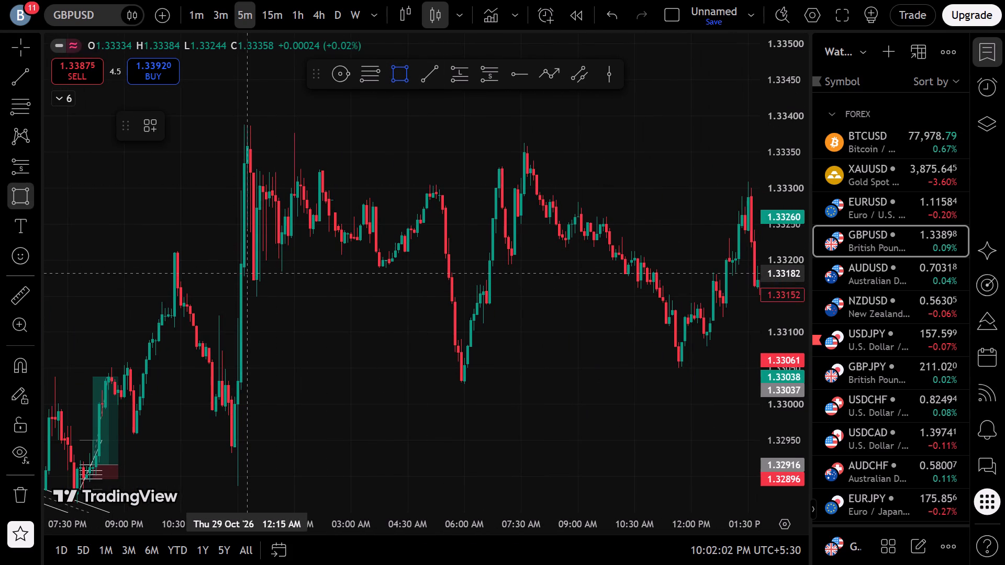
click(247, 274)
click(547, 253)
click(308, 324)
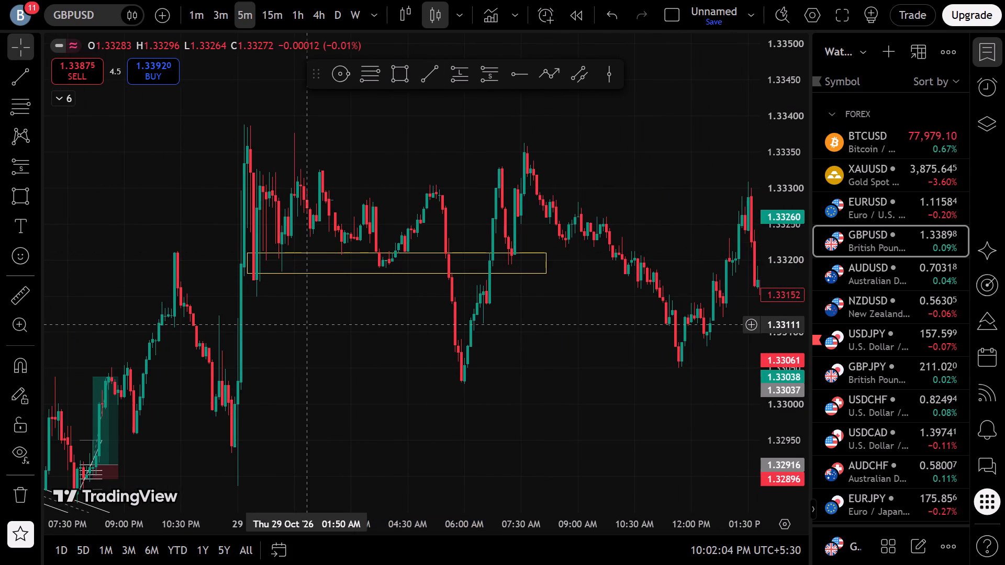
Examine the 5-minute GBPUSD price action from 29 back to 26 October around the descending channel, zones and plotted positions.
drag(121, 322, 154, 354)
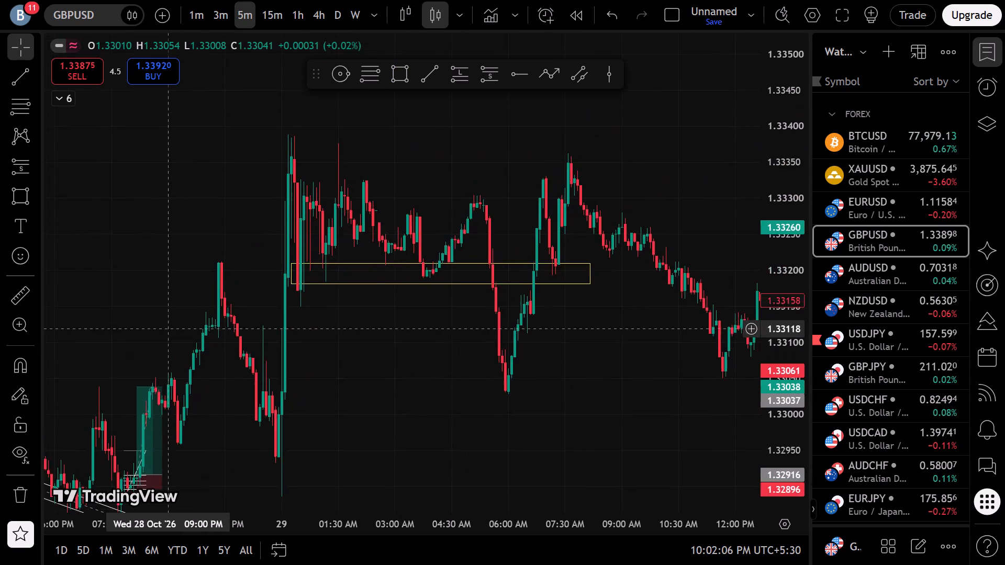
drag(154, 354, 586, 171)
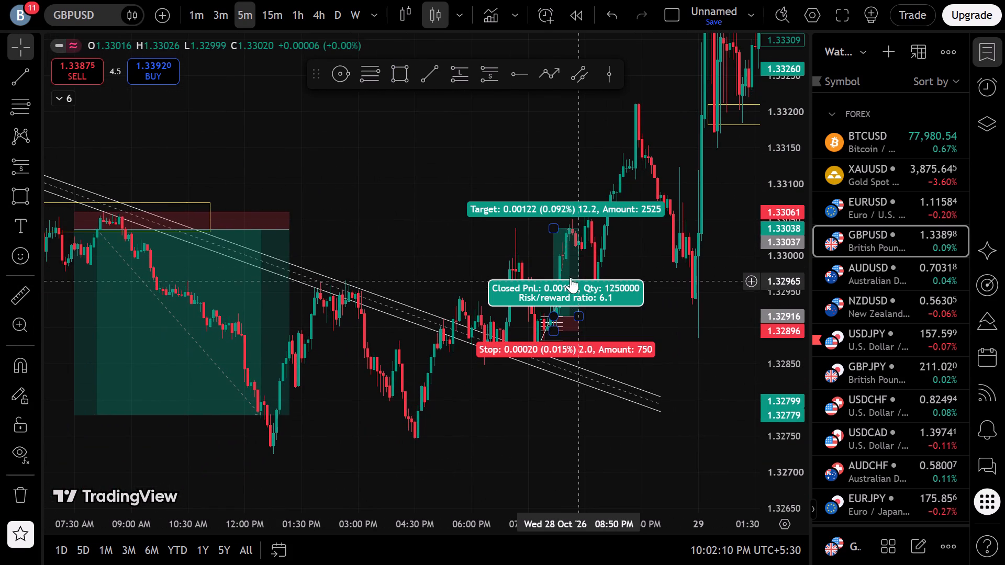
click(443, 238)
drag(441, 226, 426, 139)
scroll(392, 195, down, 4)
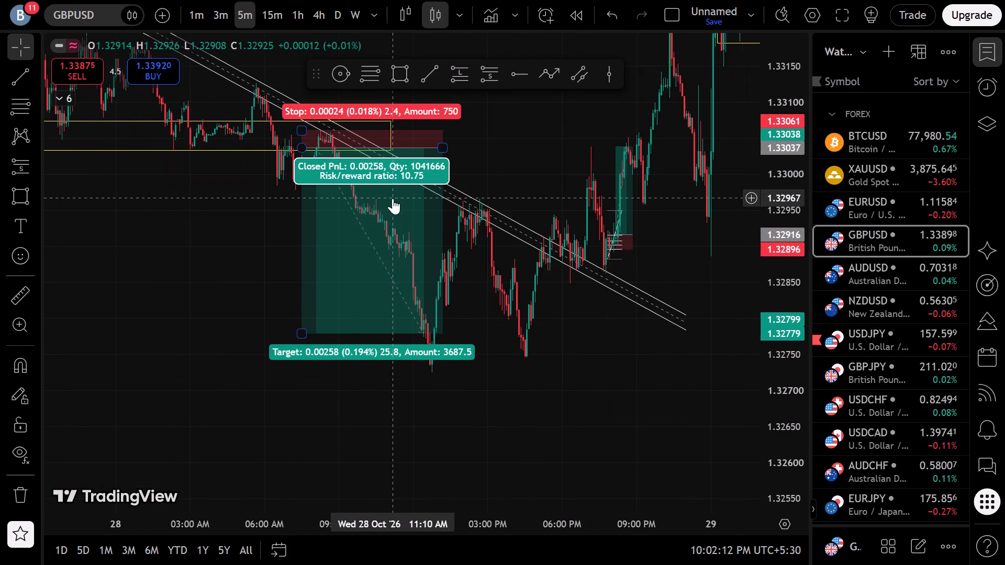
drag(198, 206, 596, 356)
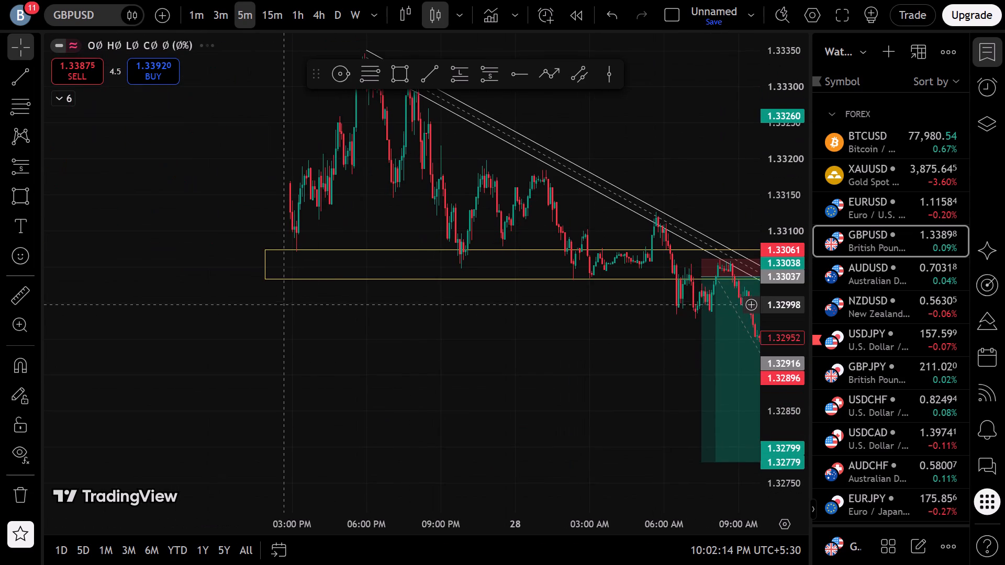
drag(282, 303, 636, 378)
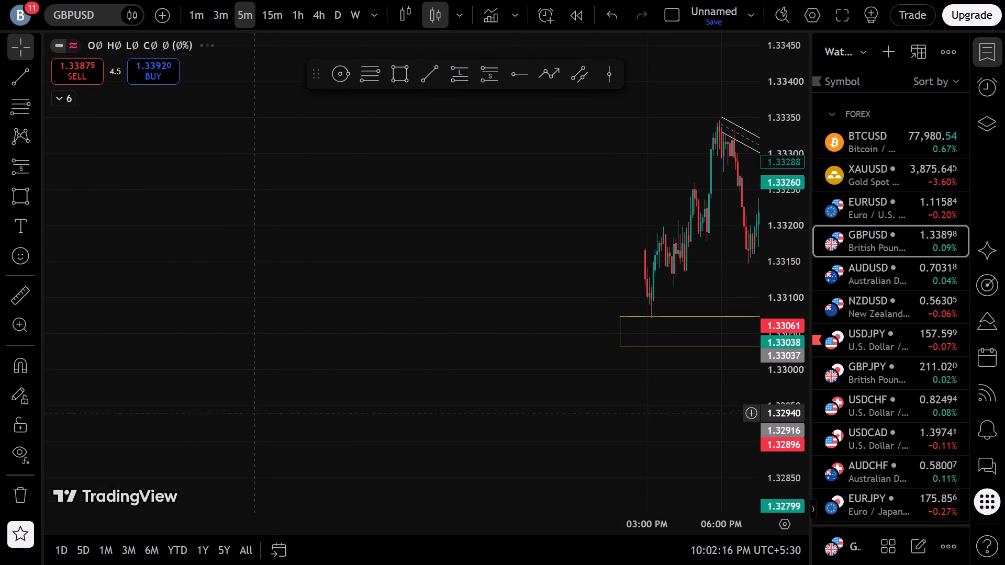
drag(360, 358, 324, 512)
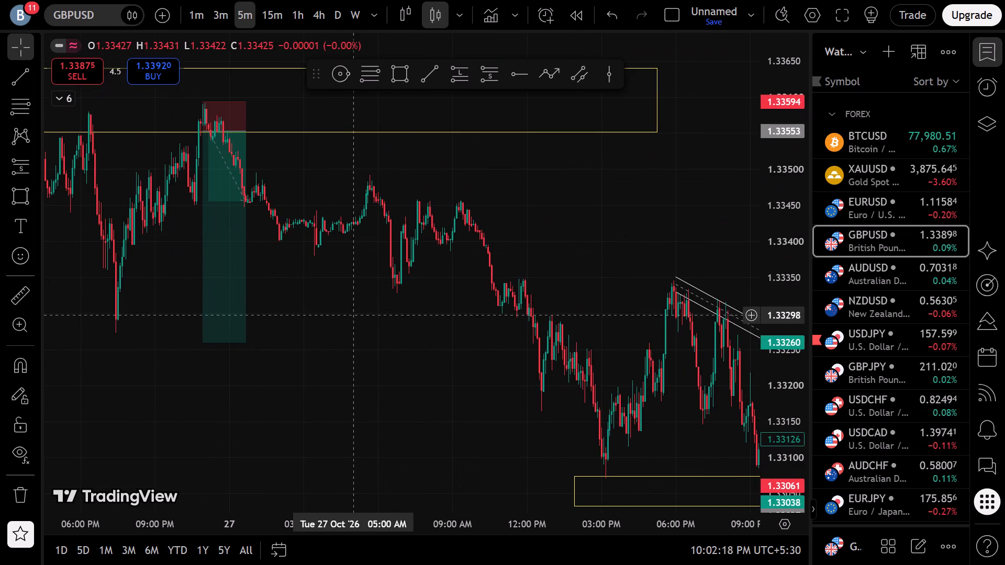
scroll(399, 303, down, 1)
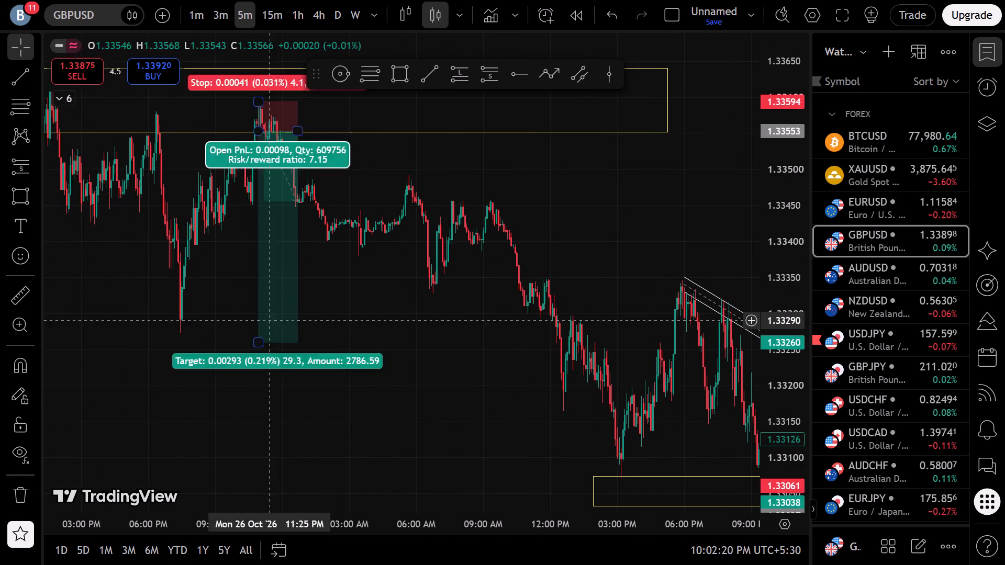
Draw a rectangle zone on 26 October from 12:10 PM to 08:05 PM, between about 1.33423 and 1.33447.
drag(244, 350, 649, 392)
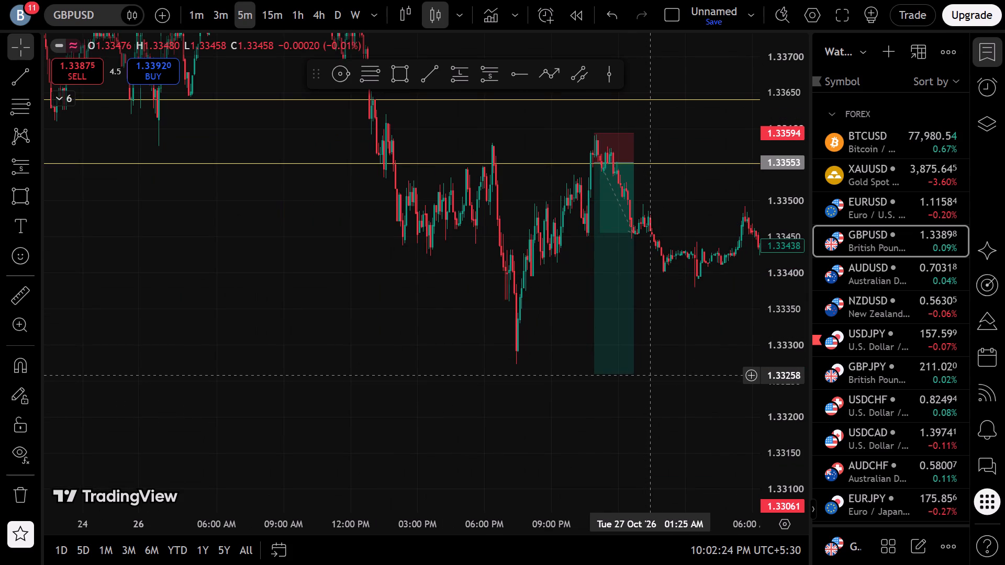
drag(298, 321, 352, 349)
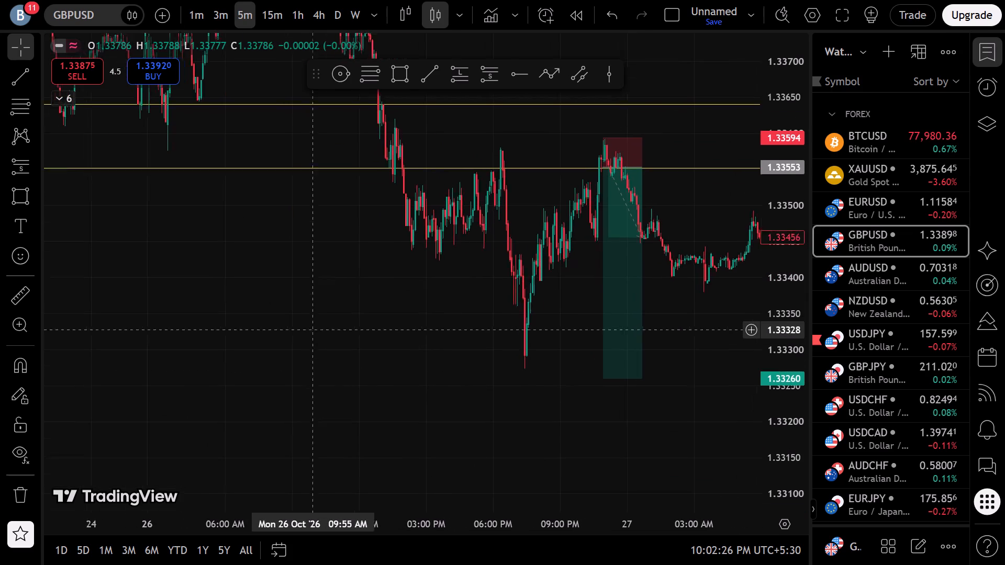
drag(352, 349, 378, 363)
scroll(379, 364, up, 4)
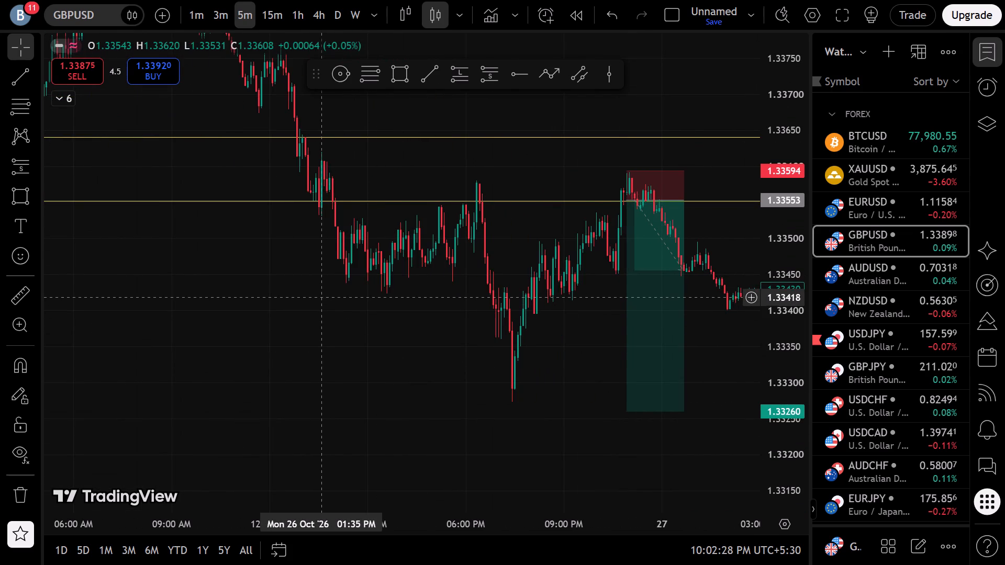
click(331, 291)
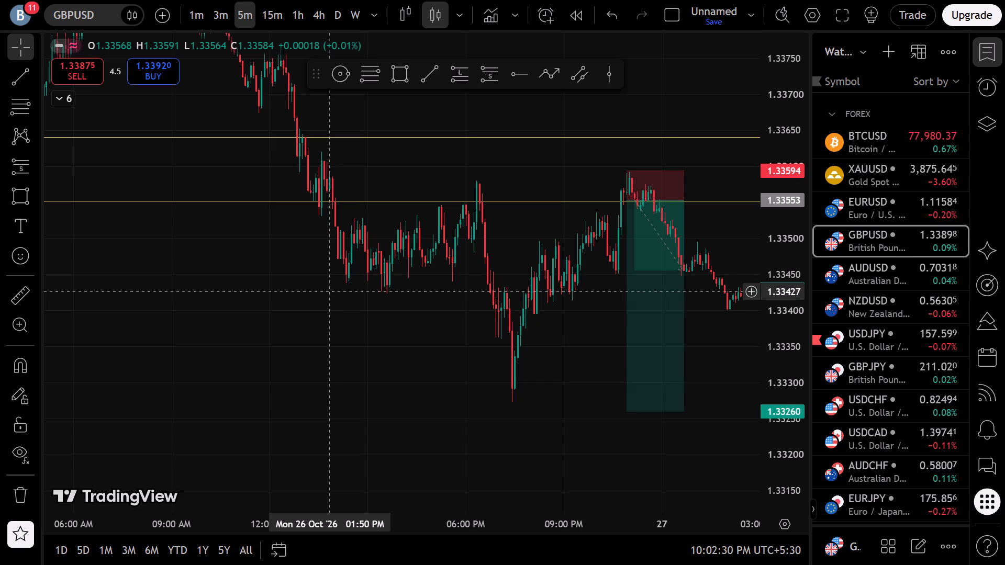
click(415, 74)
click(399, 76)
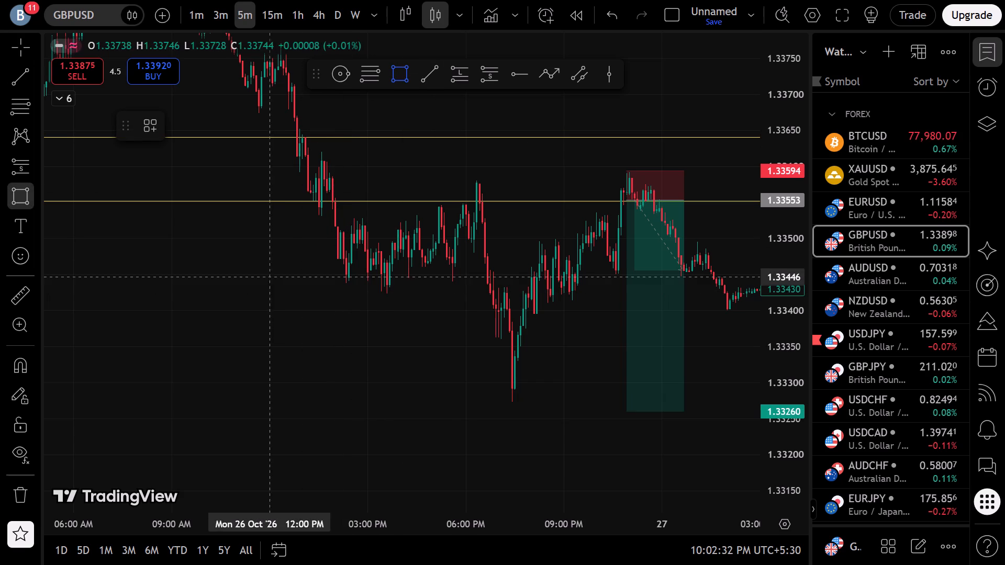
click(276, 294)
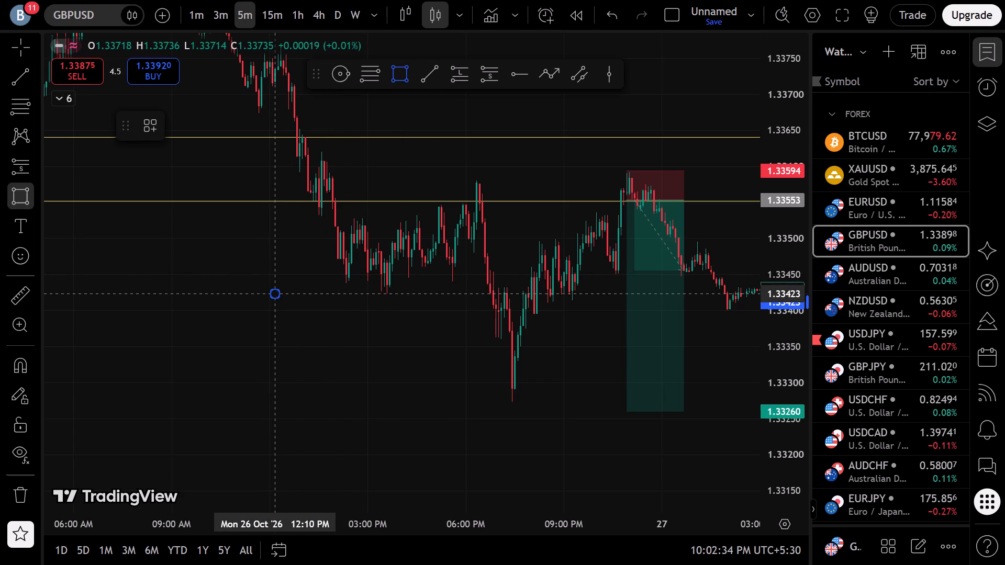
click(535, 276)
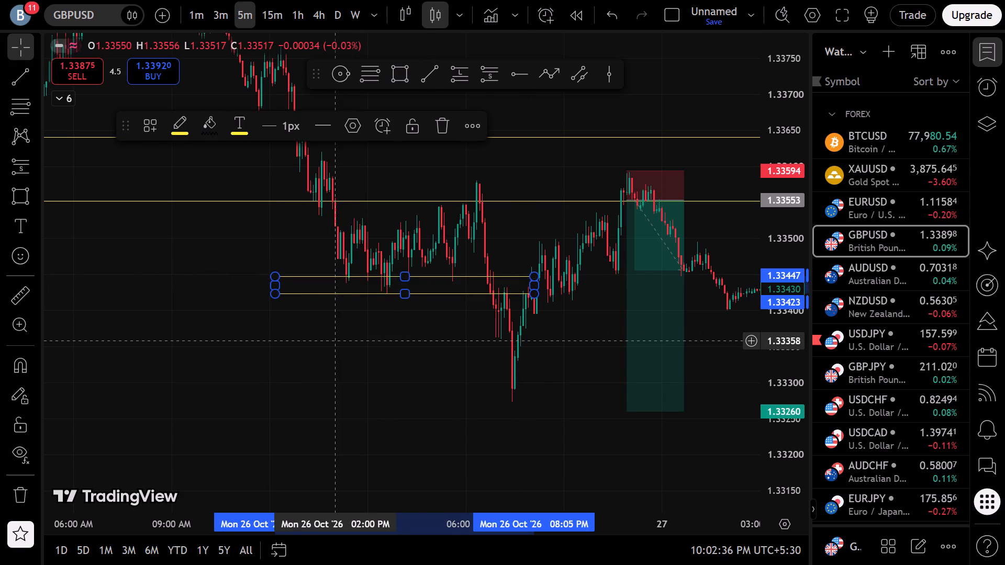
click(333, 341)
click(294, 376)
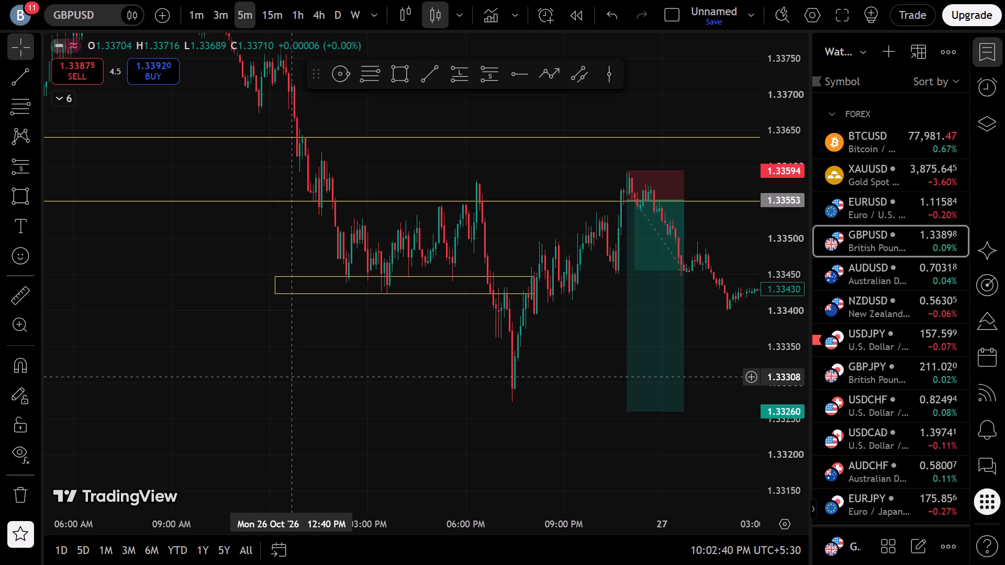
Examine the GBPUSD price action on the 1-minute interval around the two overlapping 30 October rectangle zones.
click(199, 13)
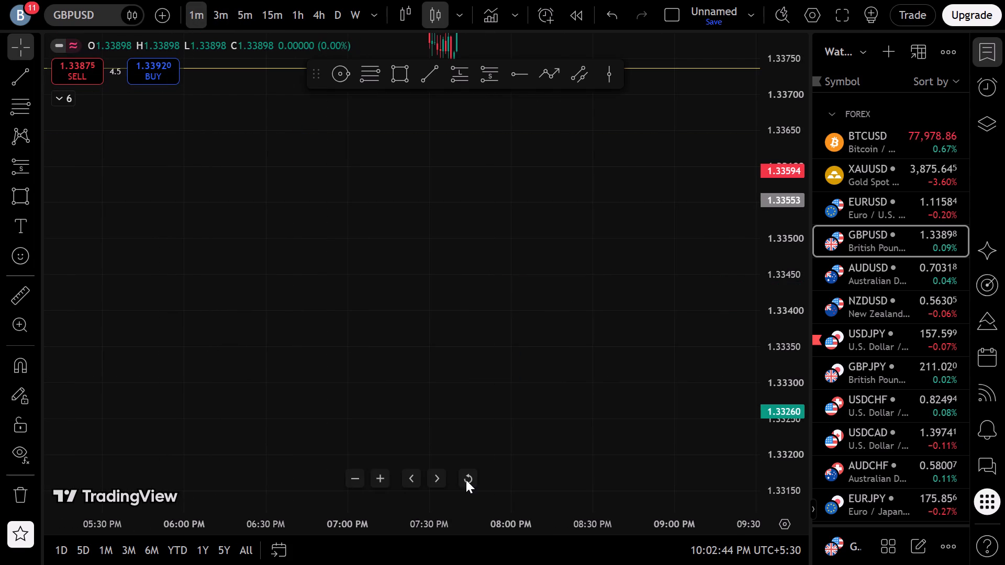
click(465, 478)
scroll(418, 329, down, 20)
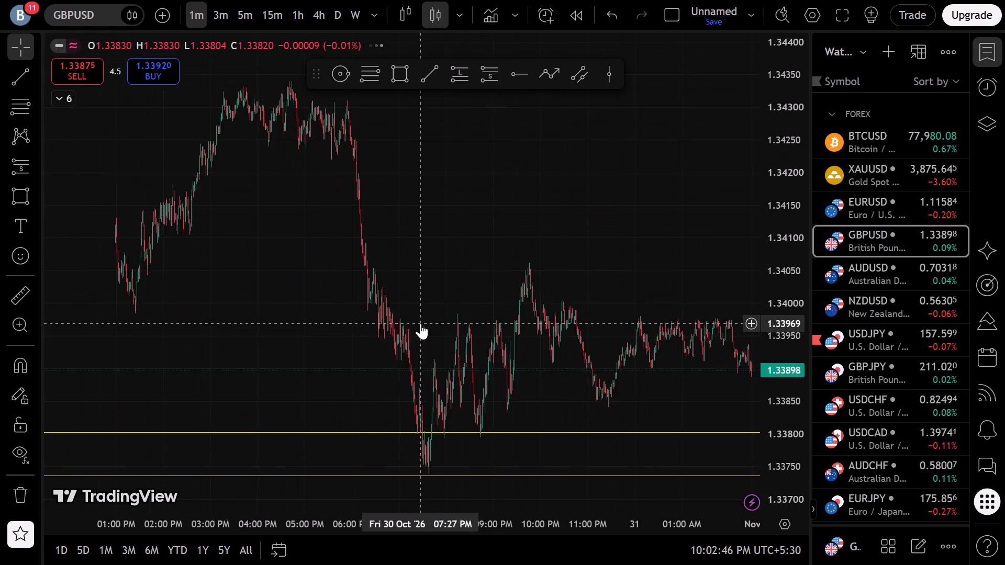
scroll(420, 323, down, 8)
drag(335, 179, 617, 185)
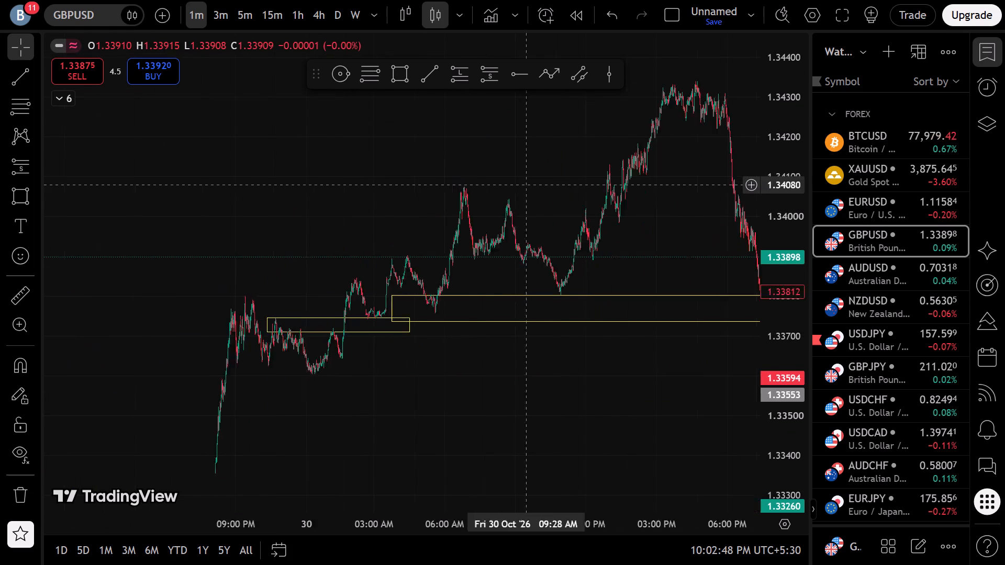
drag(617, 185, 681, 185)
scroll(519, 333, up, 9)
drag(335, 249, 683, 226)
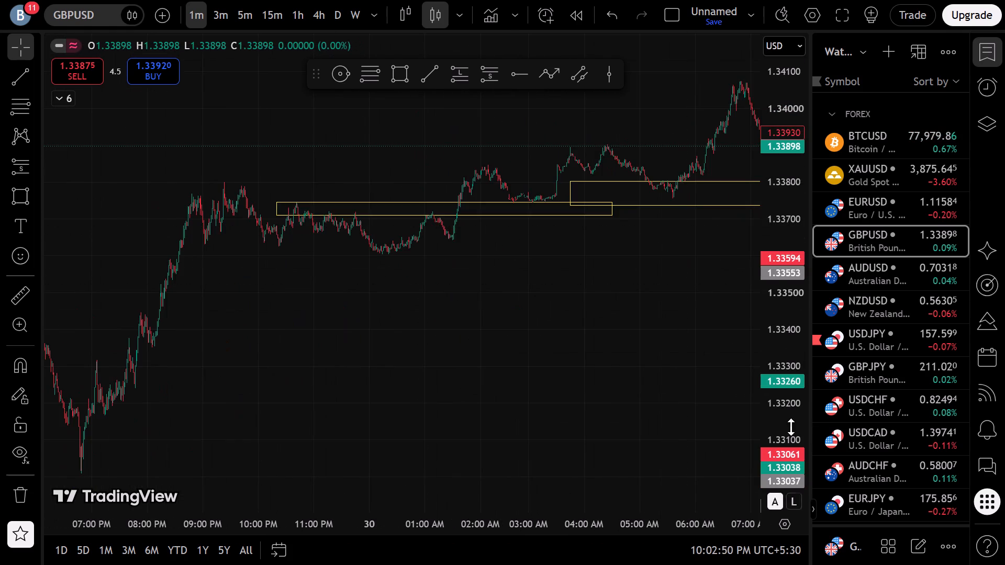
drag(768, 432, 653, 68)
drag(435, 266, 538, 545)
scroll(386, 273, up, 11)
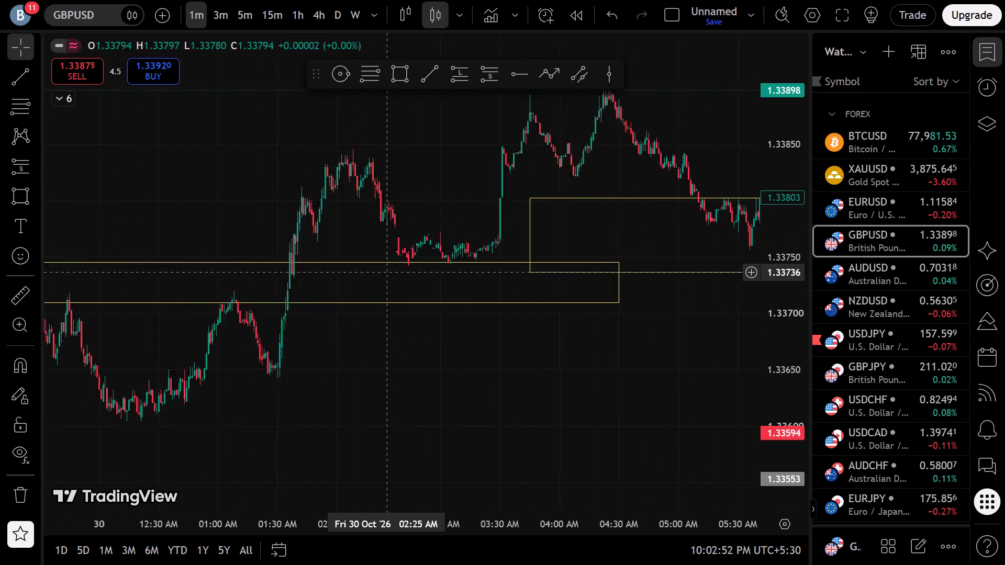
drag(466, 377, 586, 405)
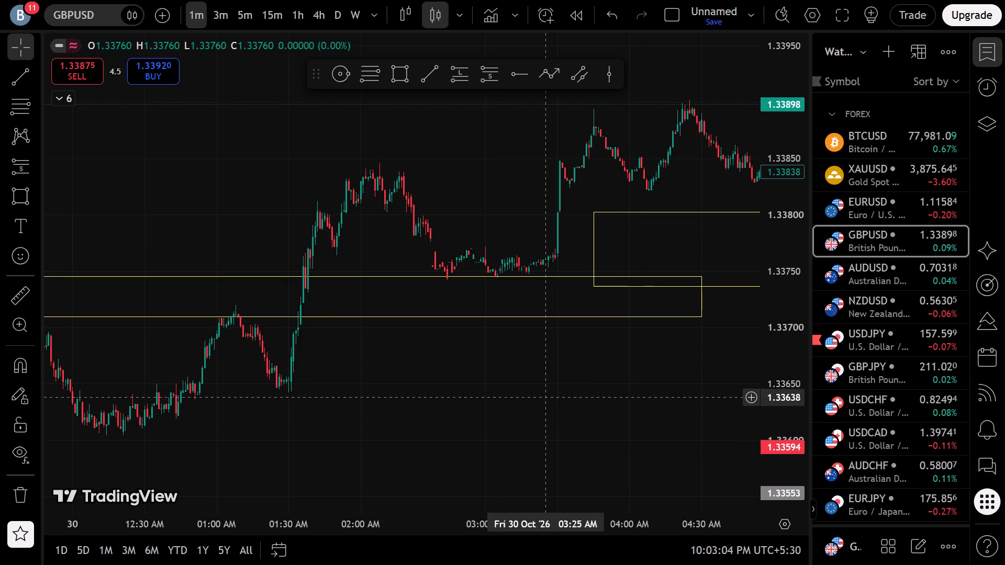
drag(613, 403, 679, 412)
scroll(676, 407, up, 4)
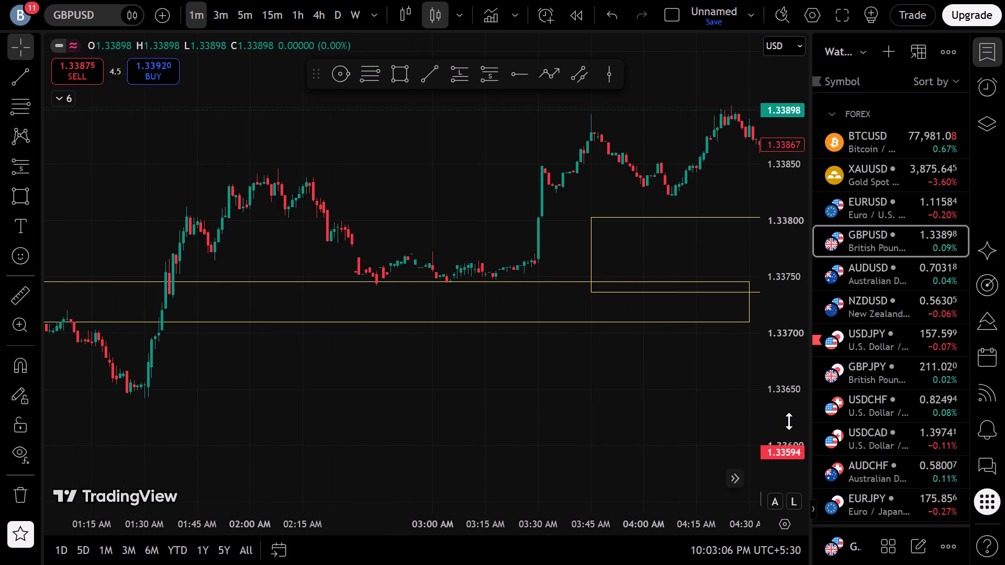
drag(778, 450, 673, 83)
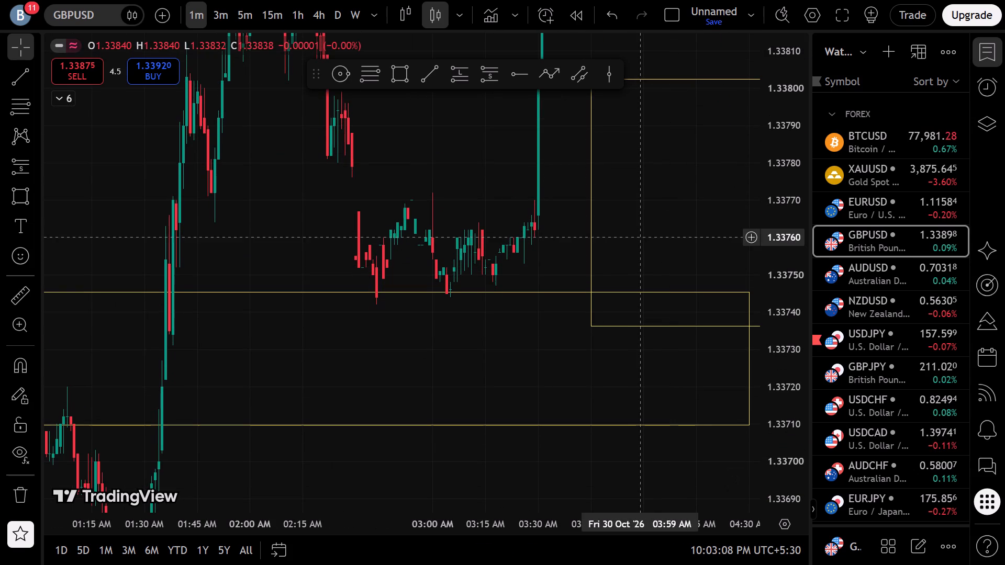
click(662, 217)
drag(786, 140, 742, 423)
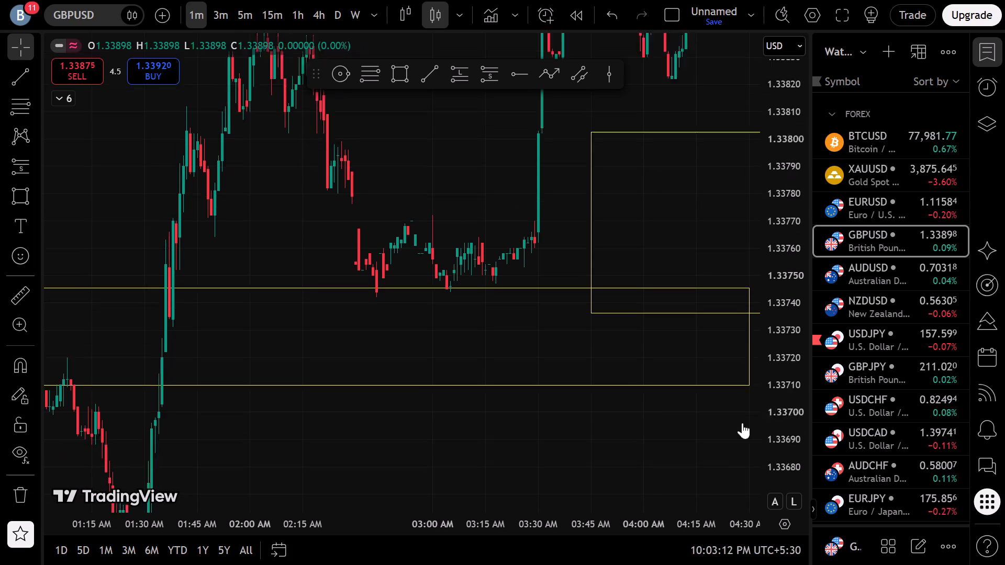
drag(742, 423, 689, 434)
scroll(473, 404, down, 16)
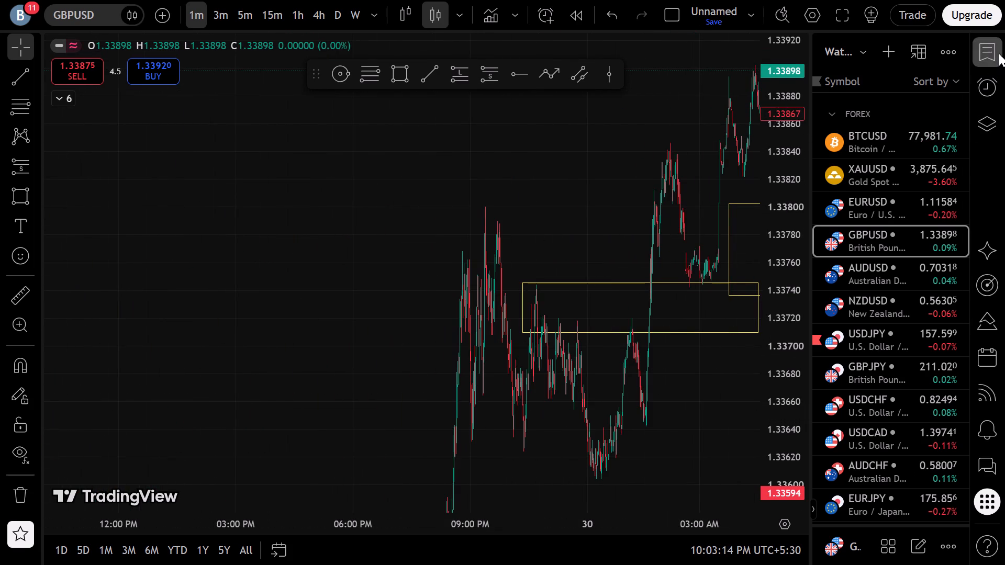
Hide the watchlist and examine the 1-minute GBPUSD price action from 29 back to 27 October around the zones, channel and positions.
click(999, 53)
drag(963, 95, 830, 371)
drag(398, 428, 664, 14)
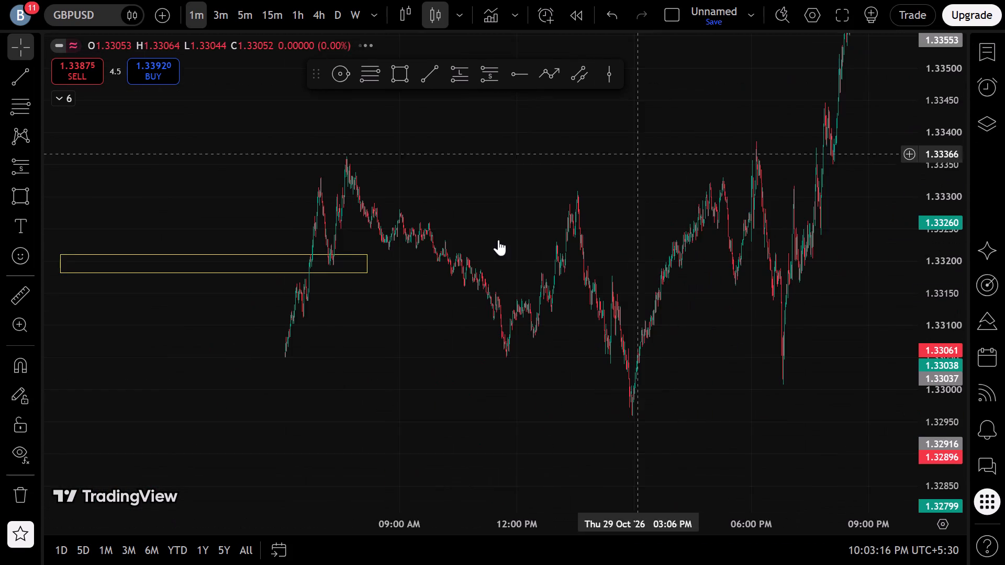
drag(371, 366, 749, 400)
scroll(688, 364, up, 9)
drag(509, 382, 820, 371)
scroll(703, 364, up, 4)
scroll(539, 379, down, 17)
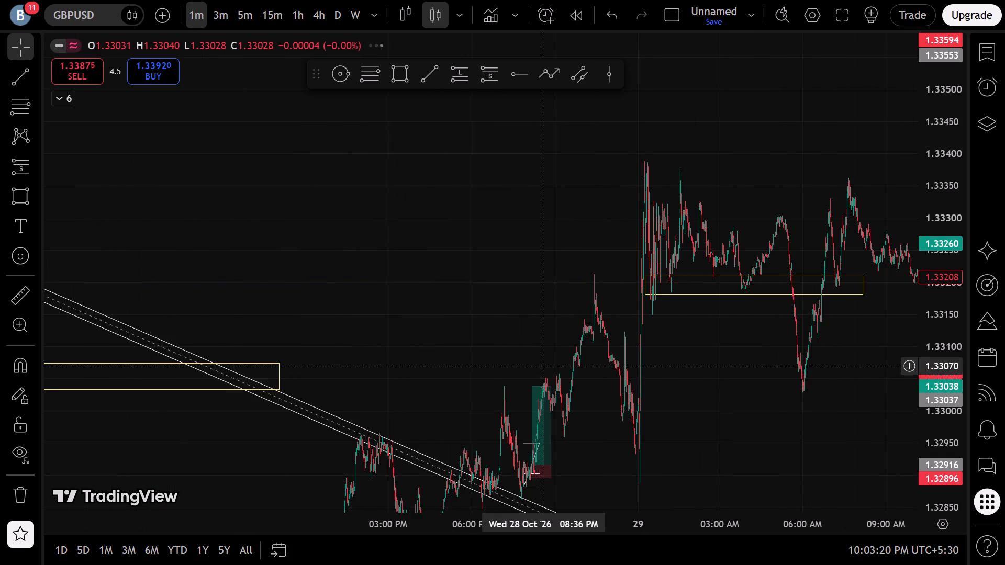
drag(348, 280, 1004, 180)
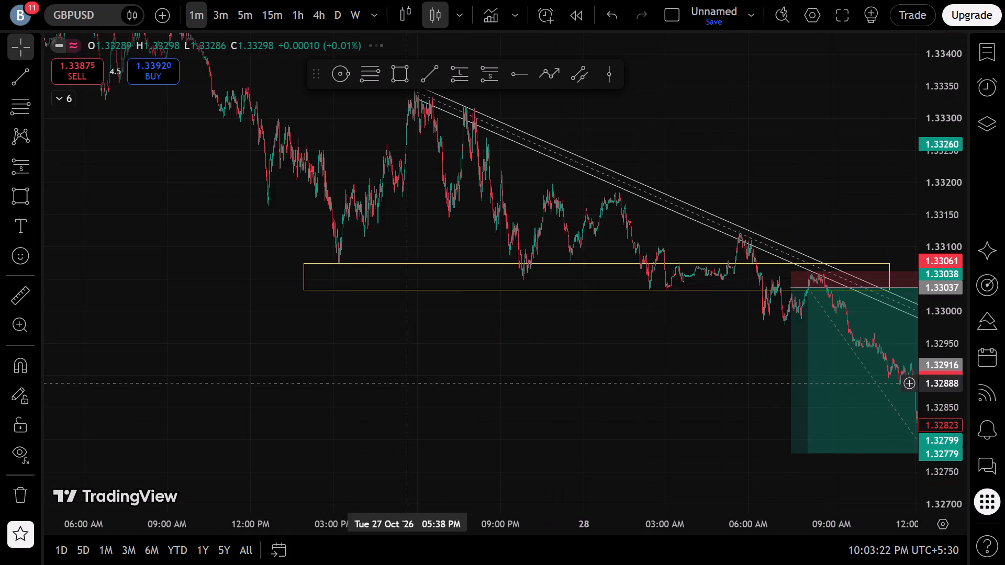
drag(381, 381, 931, 446)
drag(589, 220, 772, 466)
Examine the 1-minute GBPUSD candles around the 26 October rectangle zone and back to the earliest available bars.
drag(470, 343, 710, 397)
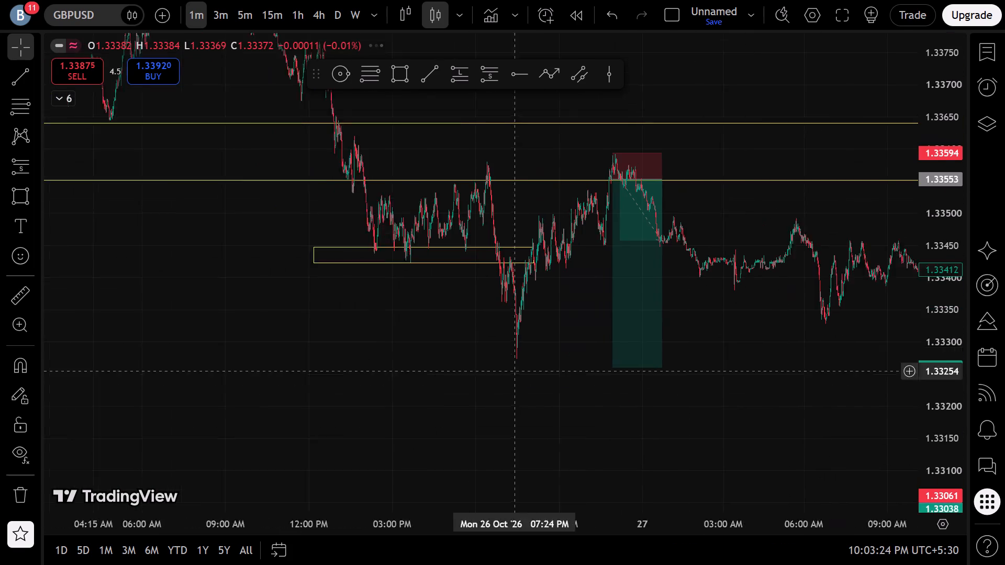
drag(710, 397, 863, 416)
scroll(718, 372, up, 20)
scroll(718, 372, up, 3)
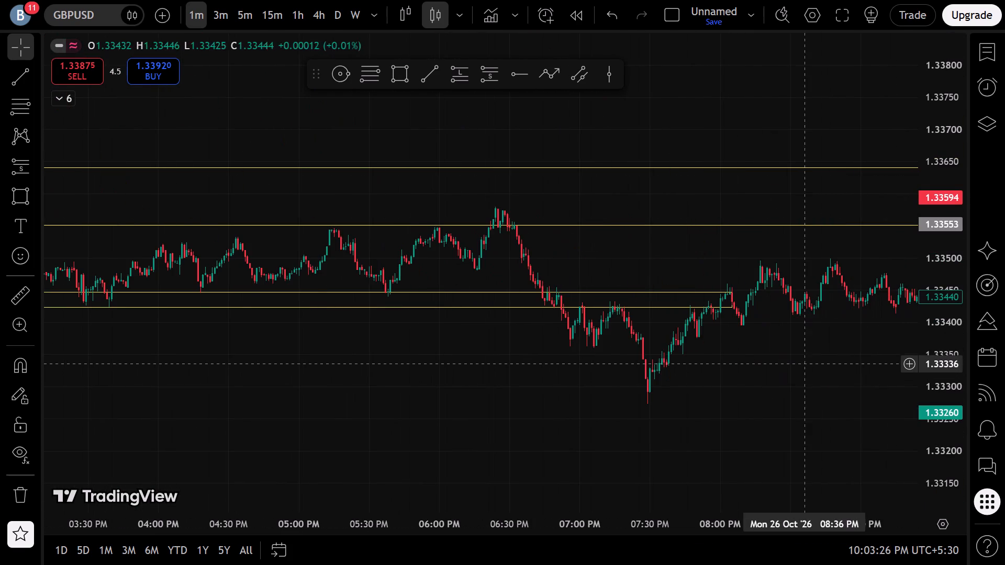
drag(949, 458, 801, 96)
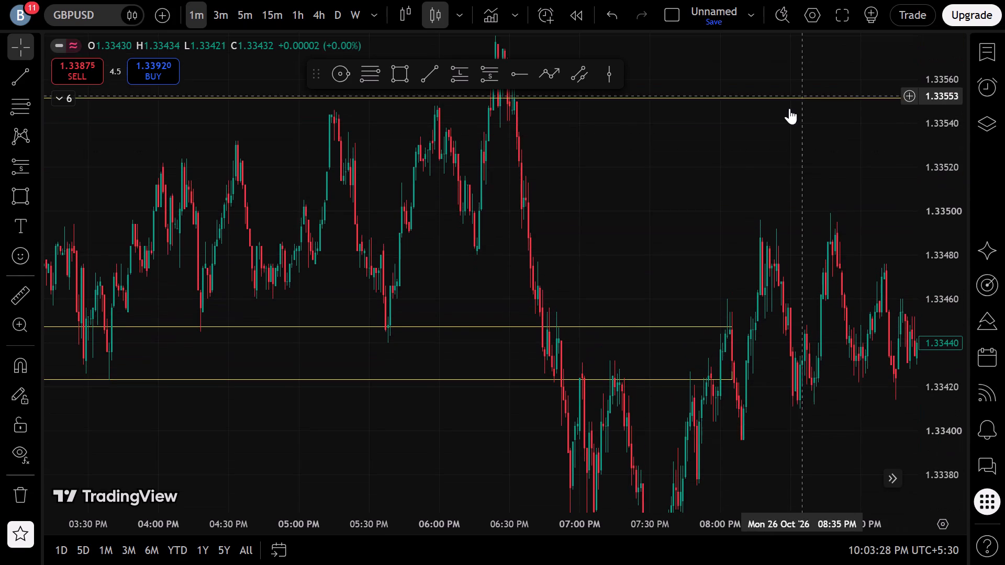
drag(695, 409, 803, 164)
scroll(716, 226, up, 12)
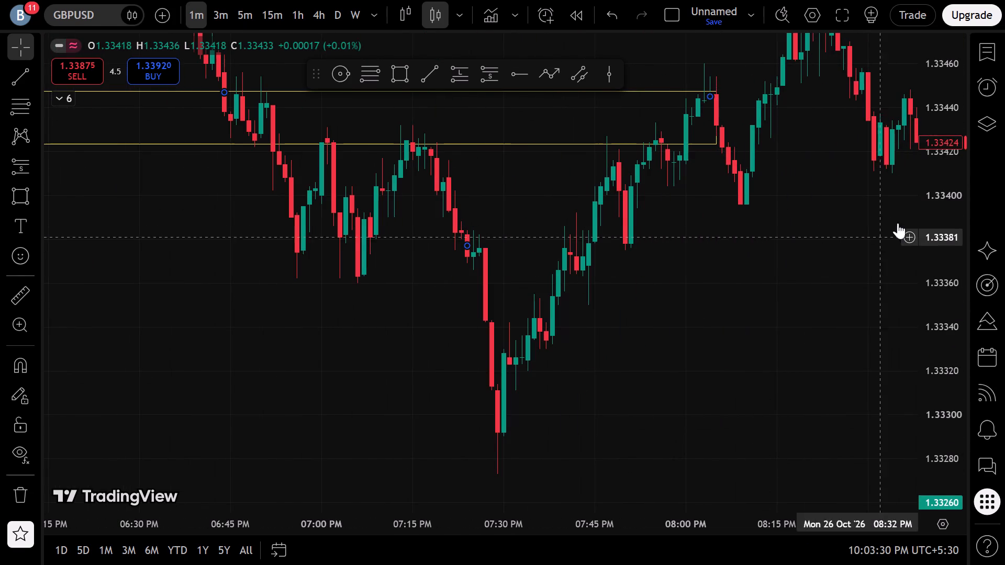
drag(958, 213, 896, 454)
scroll(393, 226, down, 16)
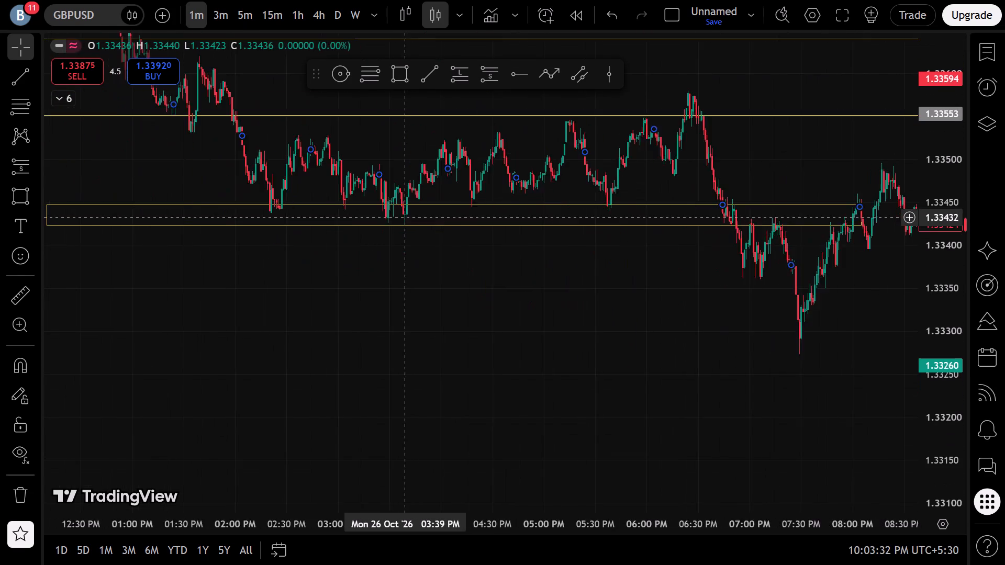
scroll(405, 218, down, 8)
drag(321, 193, 871, 443)
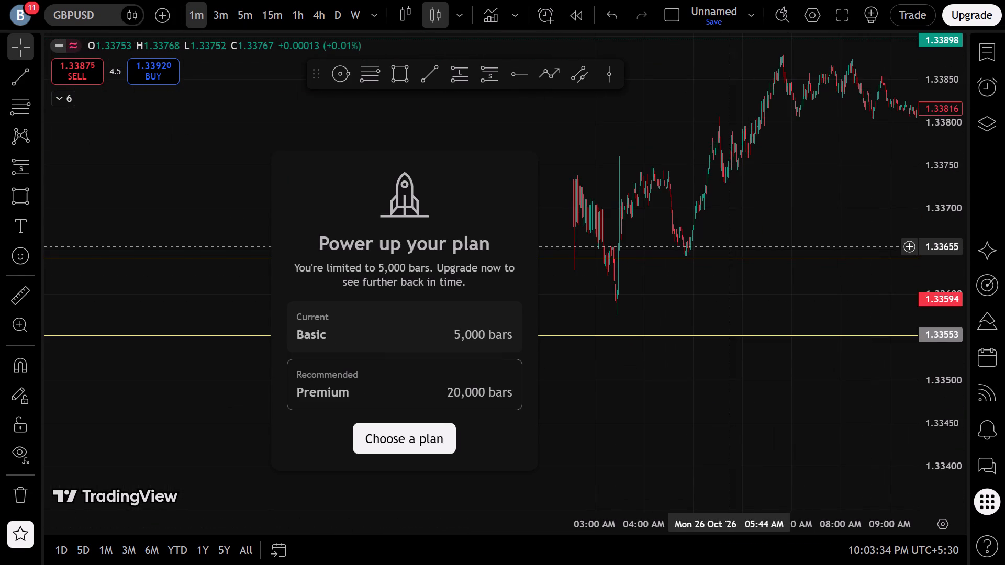
Reopen the watchlist and load the AUDUSD chart on the 15-minute interval, resetting the chart view.
click(976, 49)
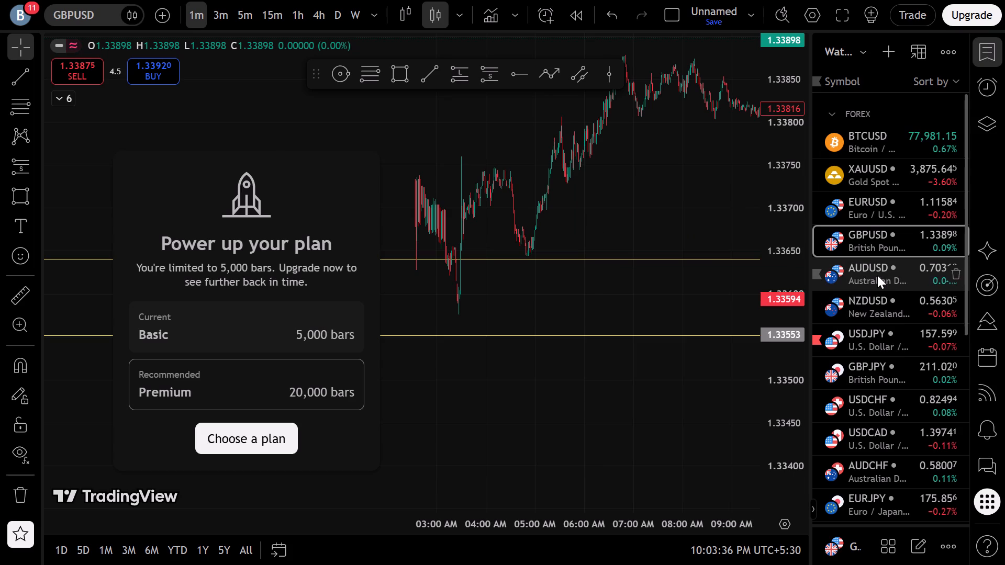
click(877, 275)
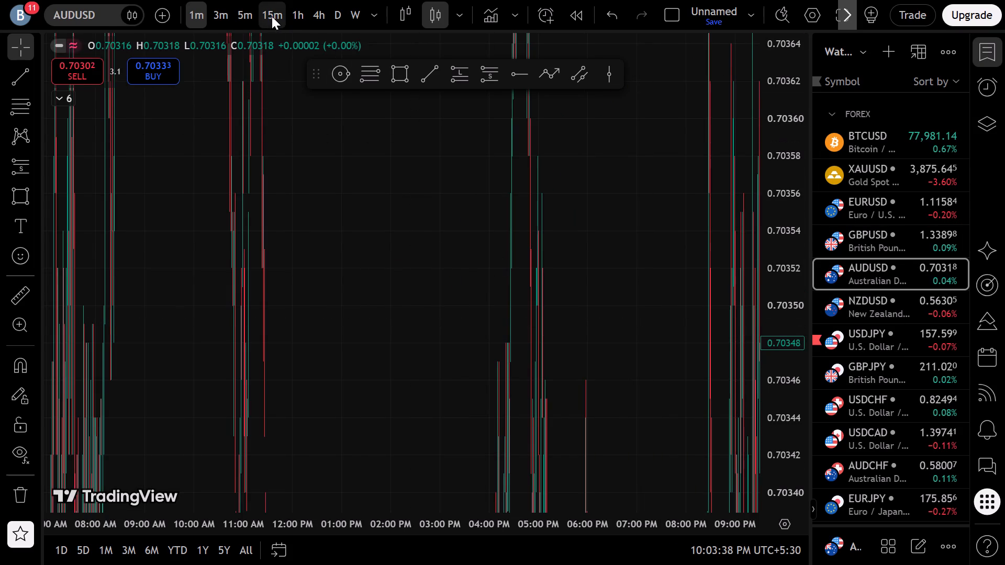
click(272, 16)
click(468, 477)
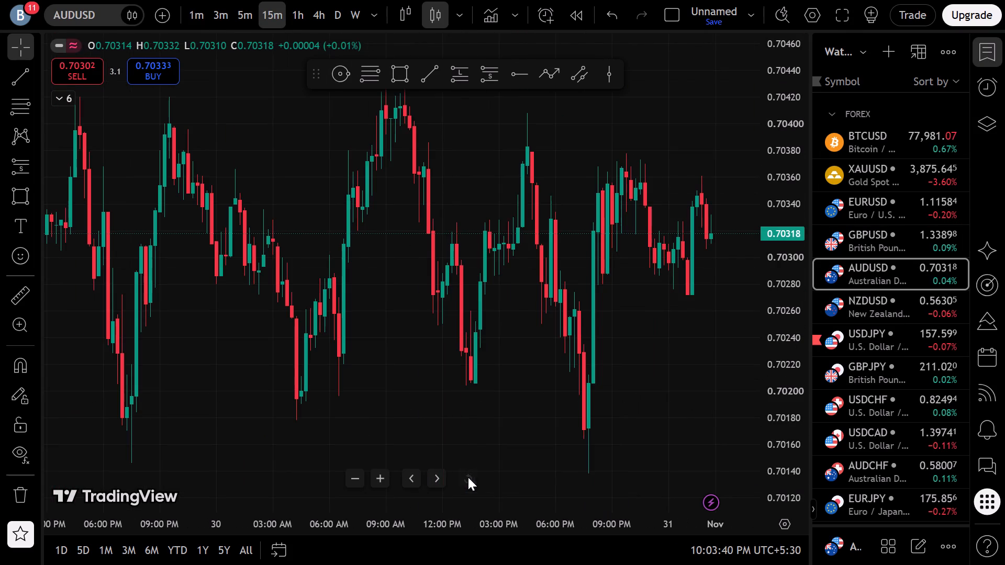
Hide the watchlist and examine the 15-minute AUDUSD price action from the latest candles back to 20 October.
scroll(473, 333, down, 6)
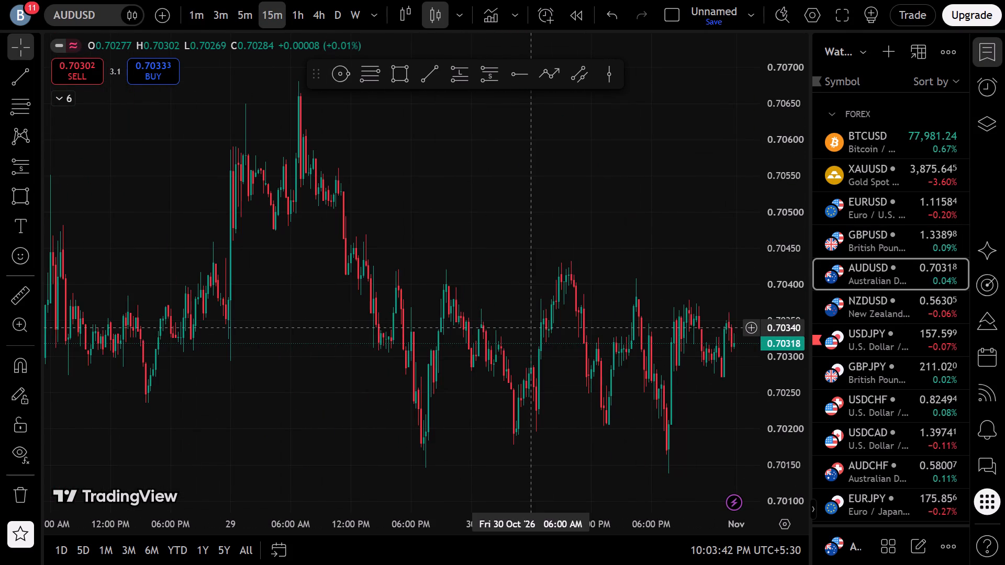
click(1004, 39)
drag(945, 126, 903, 314)
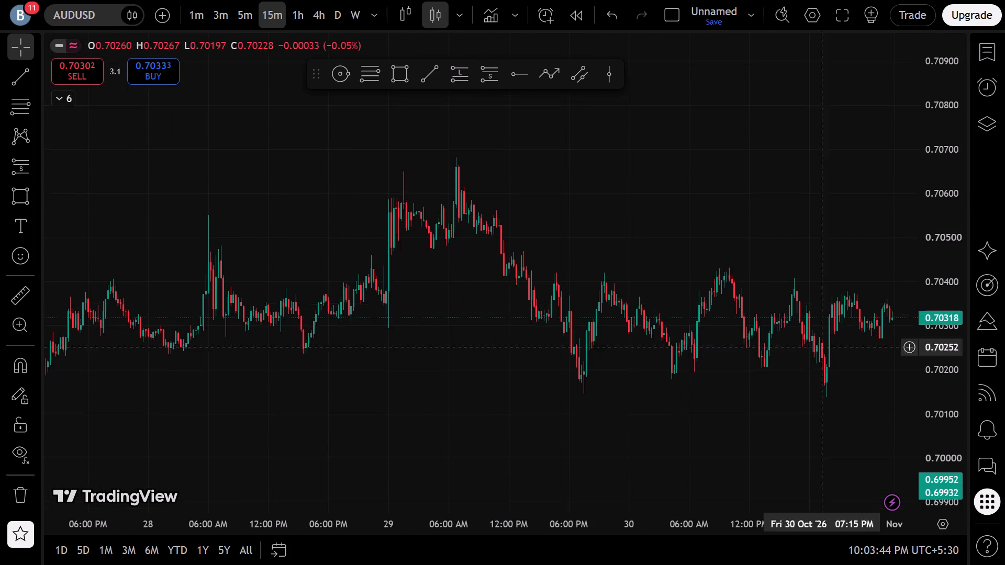
drag(774, 374, 511, 346)
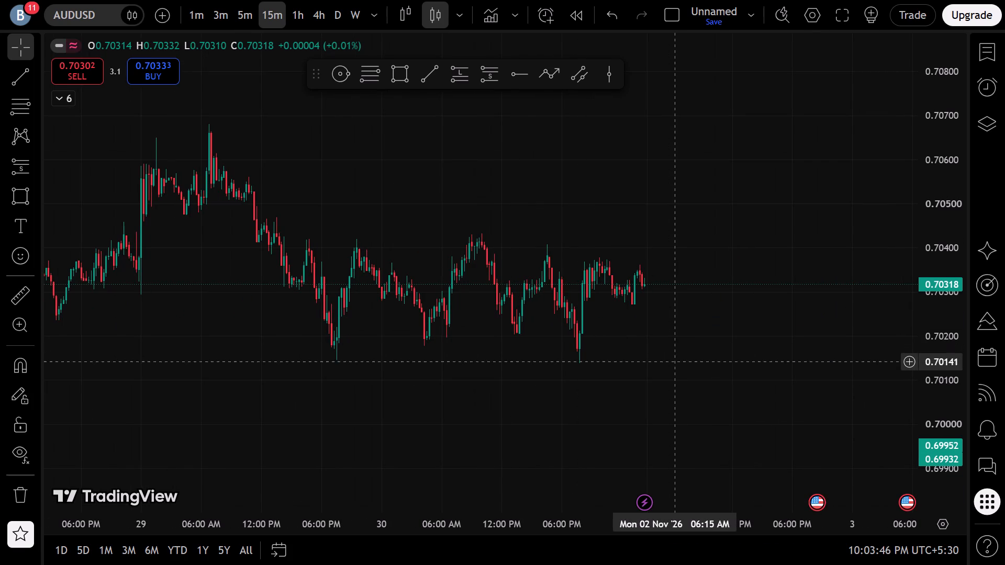
scroll(676, 359, down, 6)
drag(372, 358, 707, 367)
scroll(666, 361, up, 4)
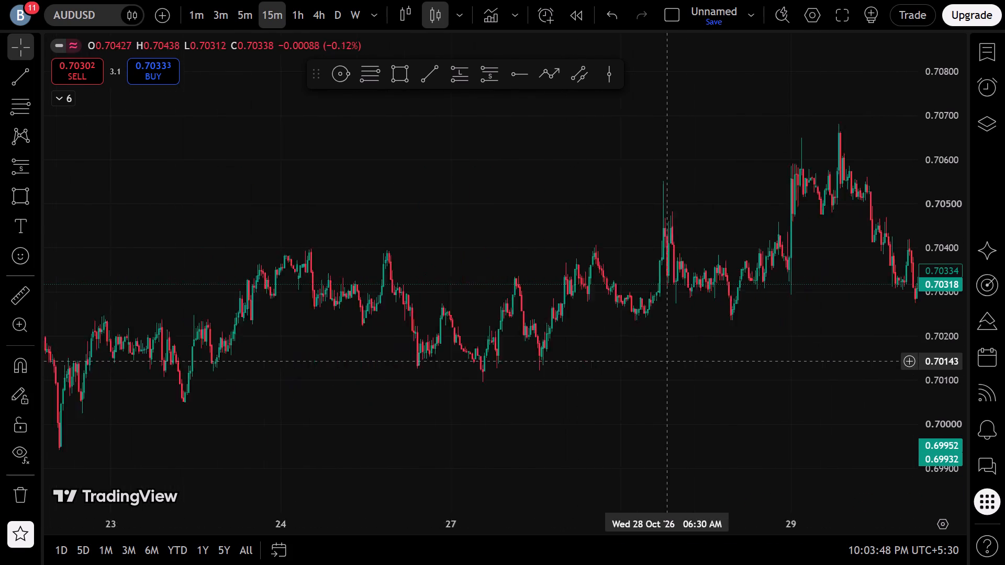
scroll(666, 361, up, 2)
drag(700, 340, 495, 338)
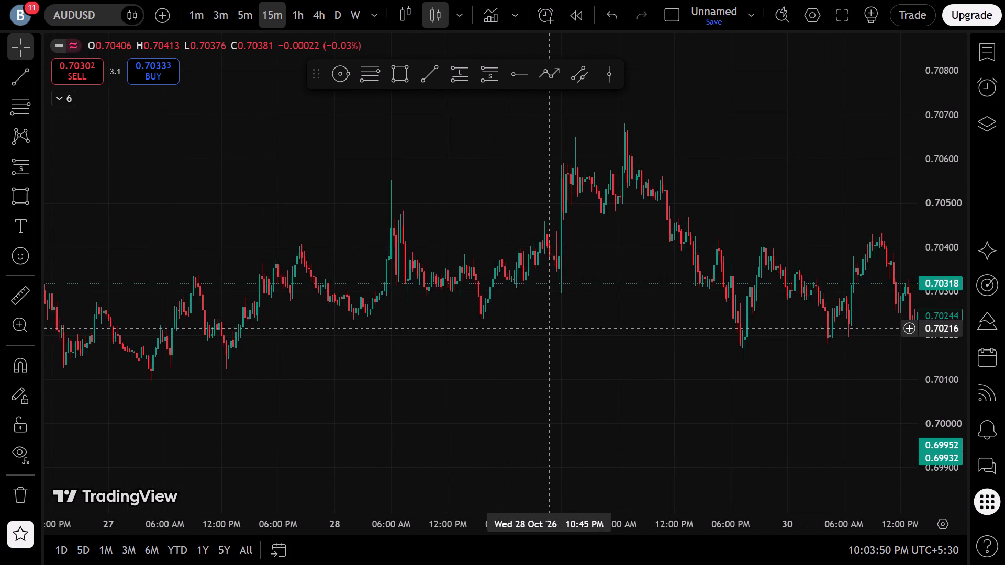
scroll(553, 326, down, 5)
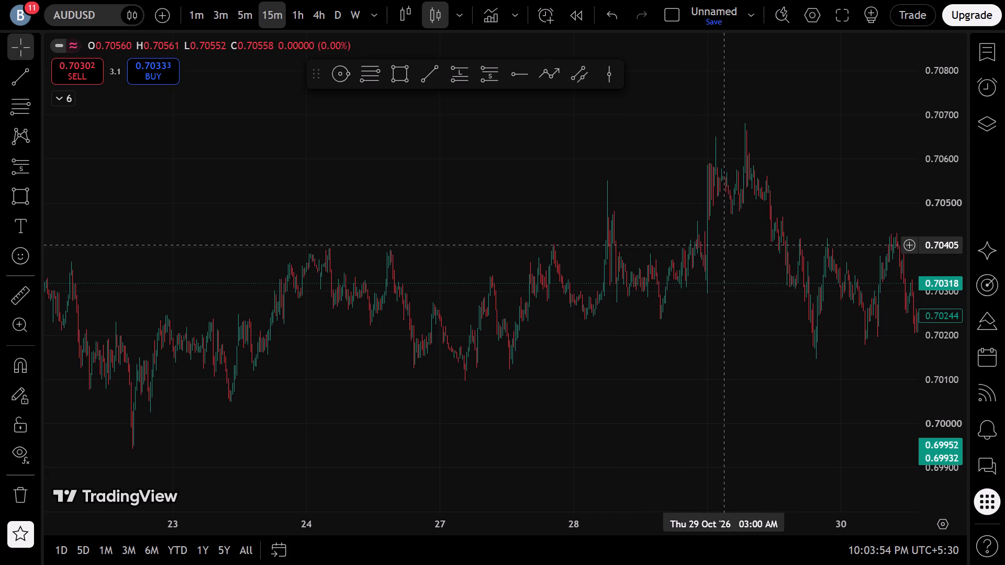
drag(447, 291, 781, 263)
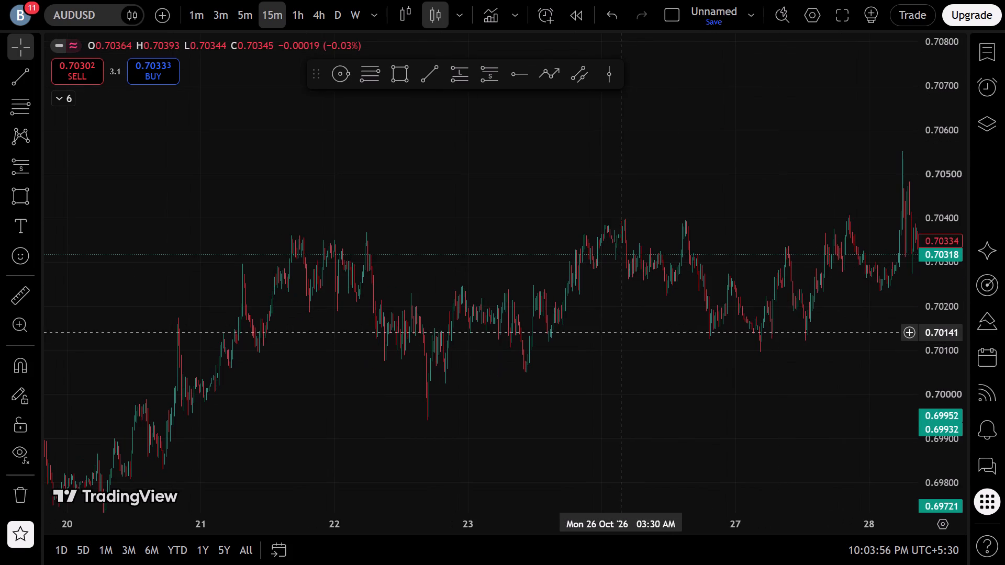
Draw a rectangle zone on AUDUSD from 23 October 6:00 PM to 27 October about 3:15 AM, between about 0.70222 and 0.70257.
scroll(621, 322, up, 6)
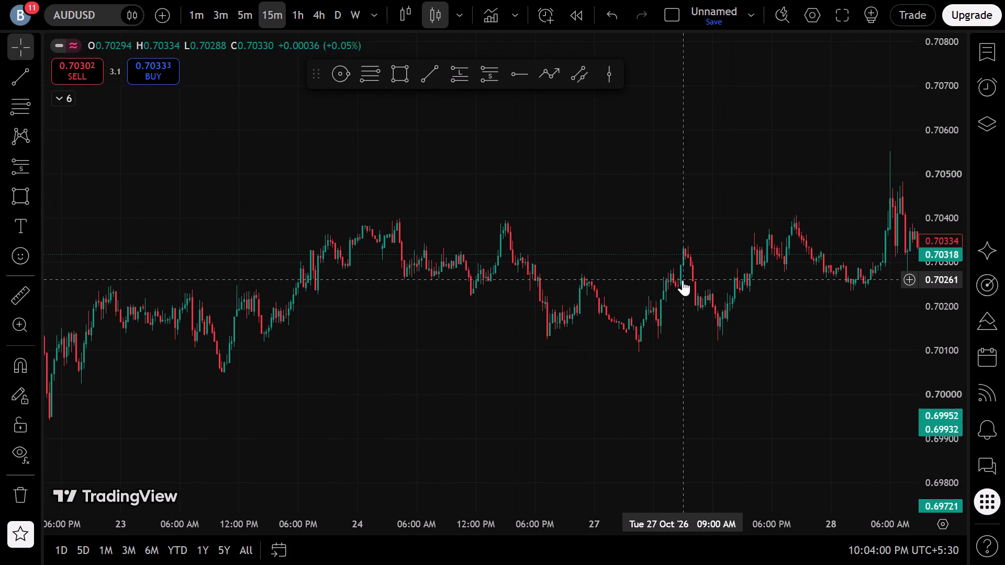
drag(948, 407, 902, 234)
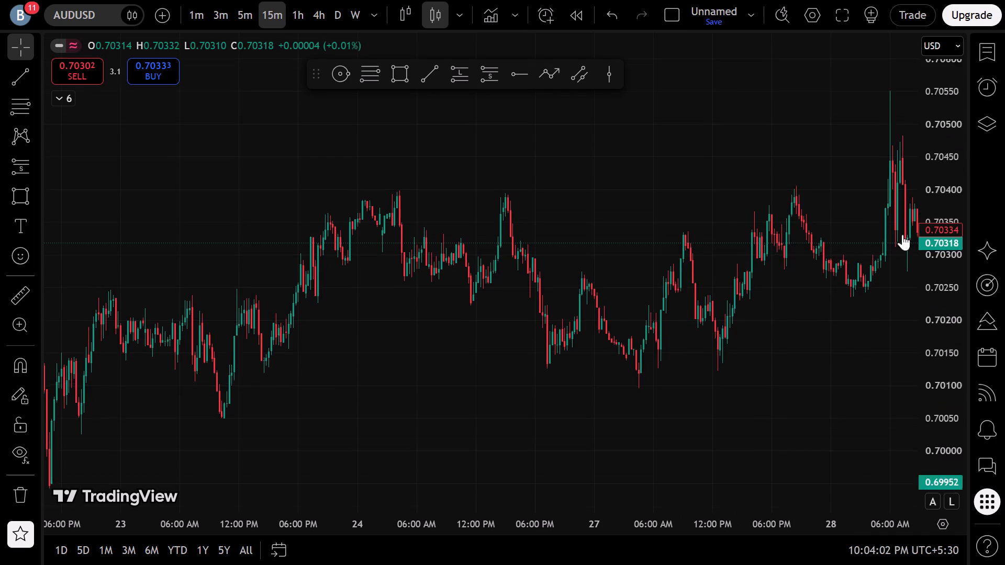
drag(902, 234, 901, 234)
scroll(641, 287, up, 4)
drag(517, 291, 585, 291)
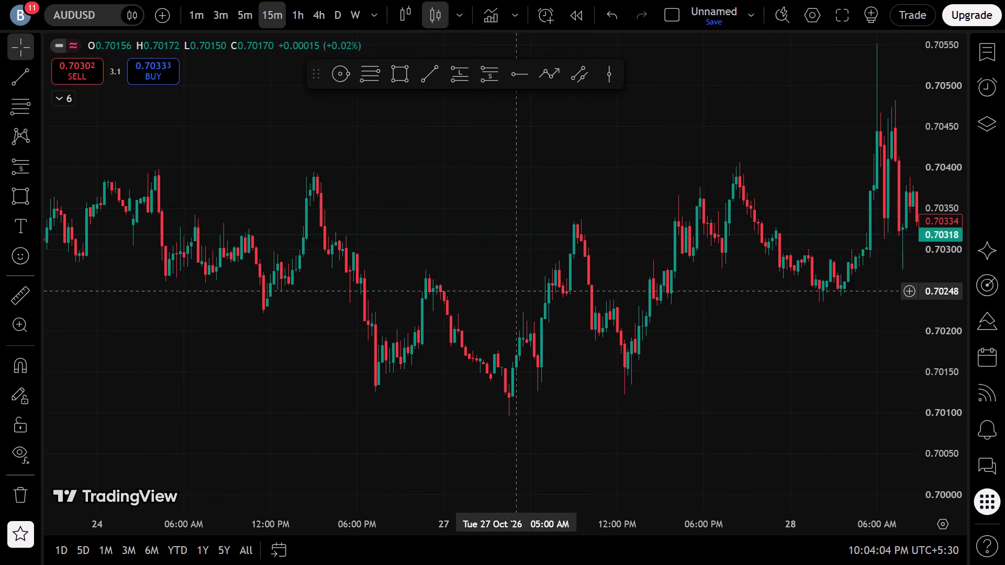
drag(585, 291, 747, 291)
click(395, 69)
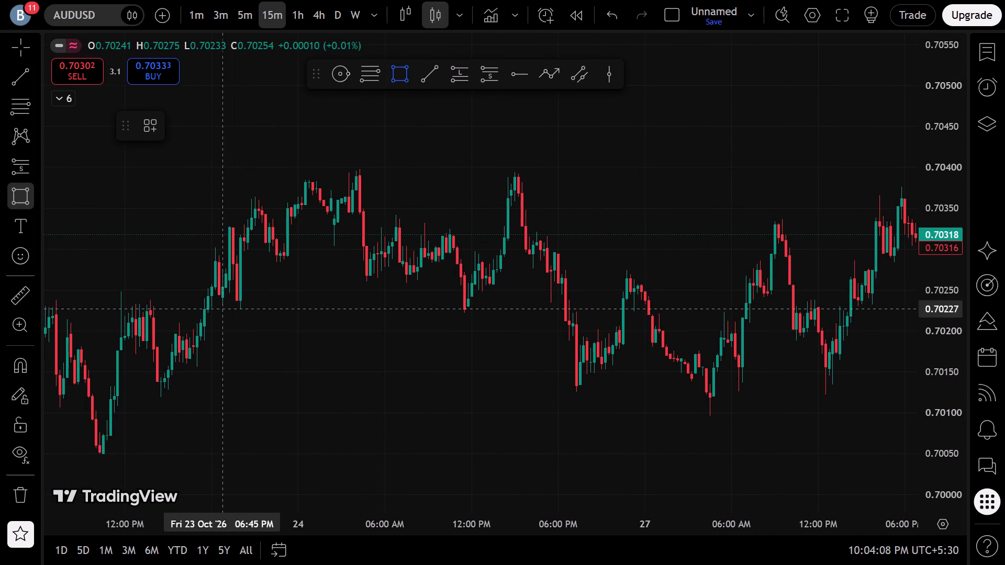
click(211, 313)
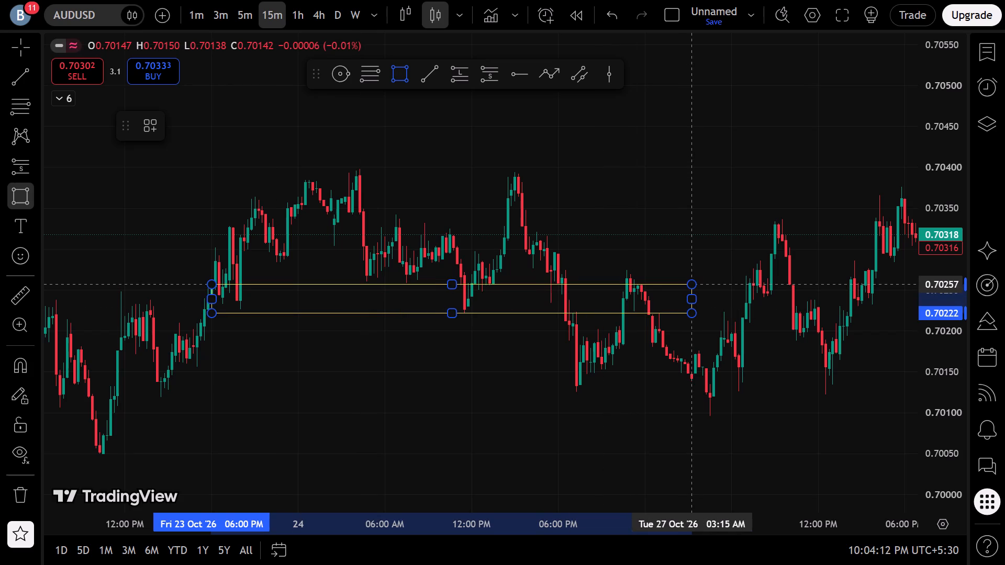
click(693, 284)
click(435, 356)
scroll(460, 364, down, 5)
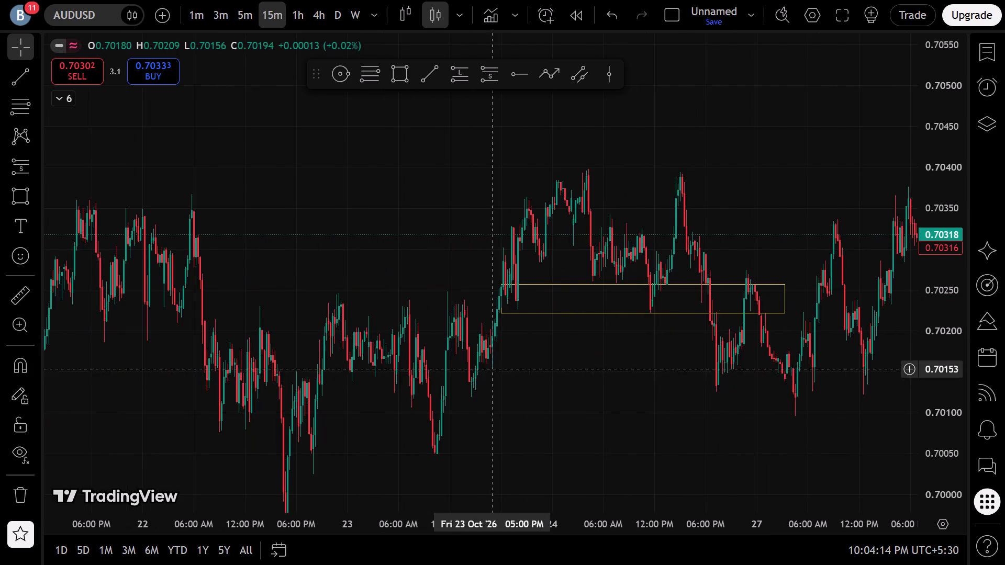
Draw a second rectangle zone on AUDUSD from 22 October 11:30 AM to 26 October 2:30 AM, between about 0.70224 and 0.70247.
drag(506, 403, 488, 412)
scroll(452, 382, up, 2)
drag(437, 379, 675, 386)
scroll(663, 375, up, 2)
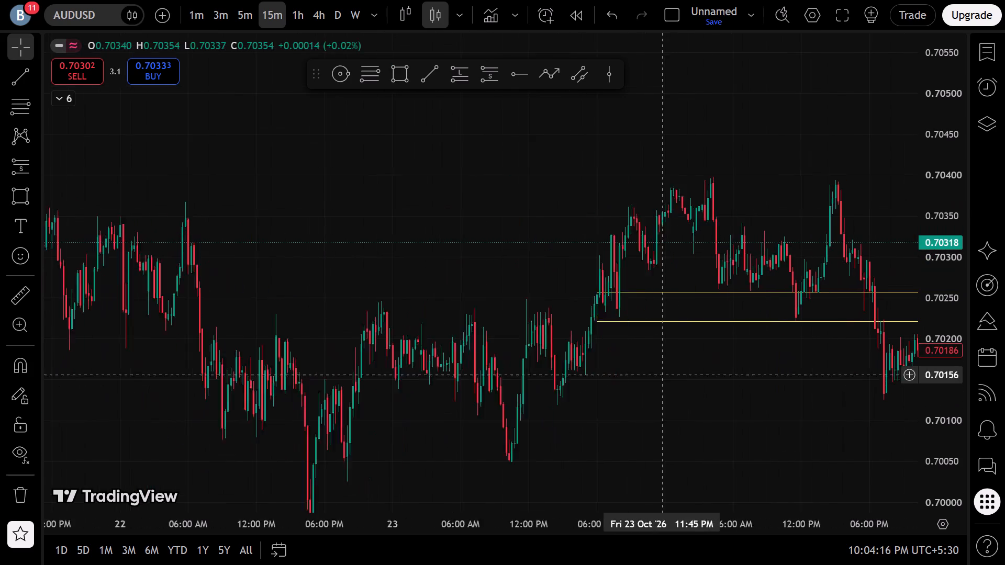
click(397, 74)
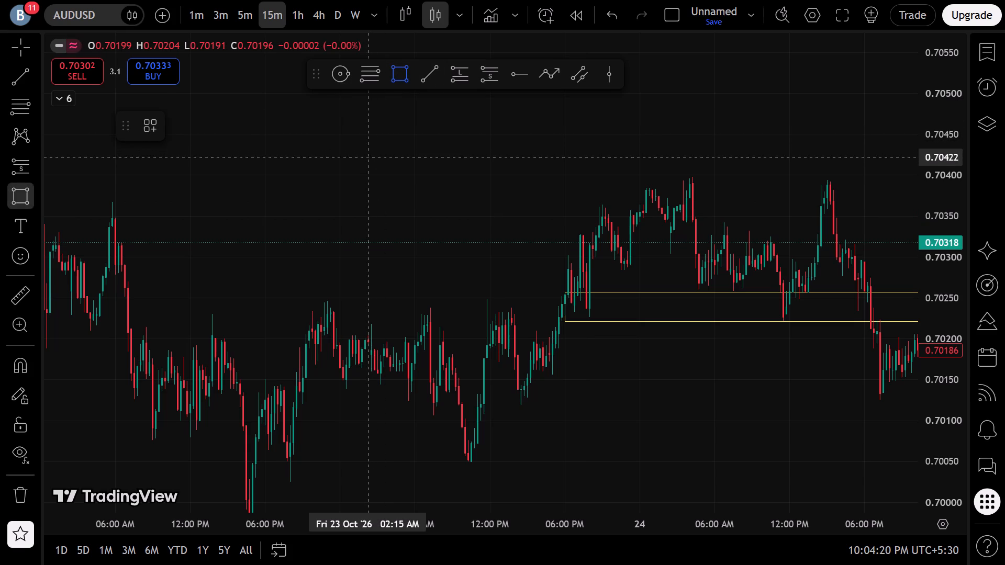
click(185, 300)
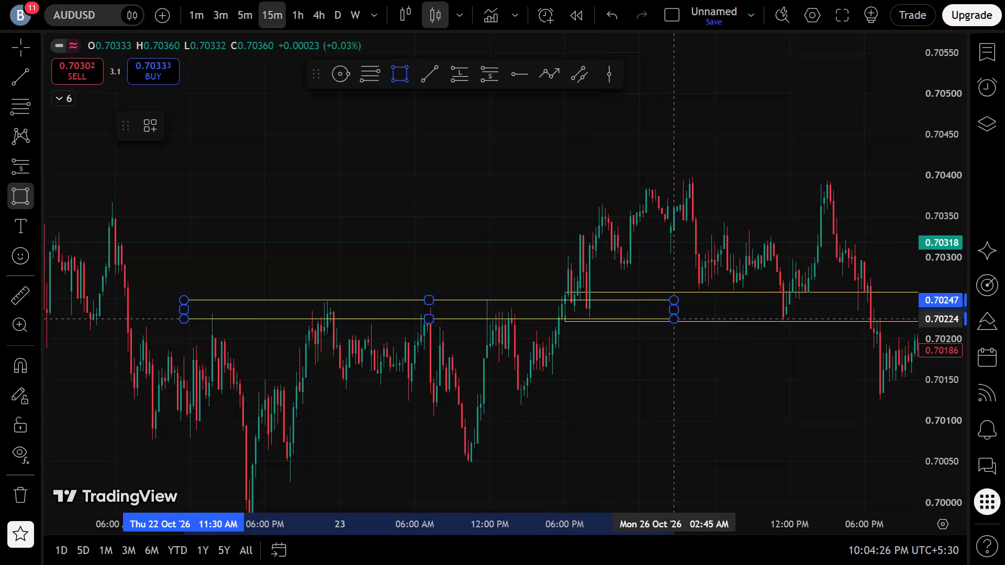
click(671, 319)
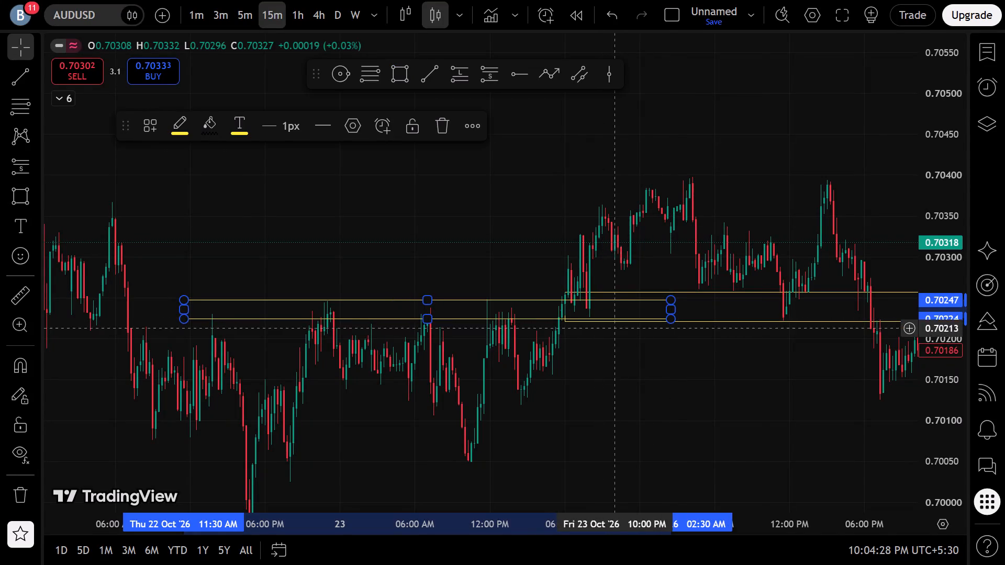
Examine the 15-minute AUDUSD candles from the rectangle zones forward to the latest bars and back to 27 October, dismissing the advertisement.
drag(776, 366, 404, 337)
scroll(934, 324, down, 7)
scroll(686, 346, down, 2)
drag(709, 364, 320, 406)
drag(639, 254, 424, 390)
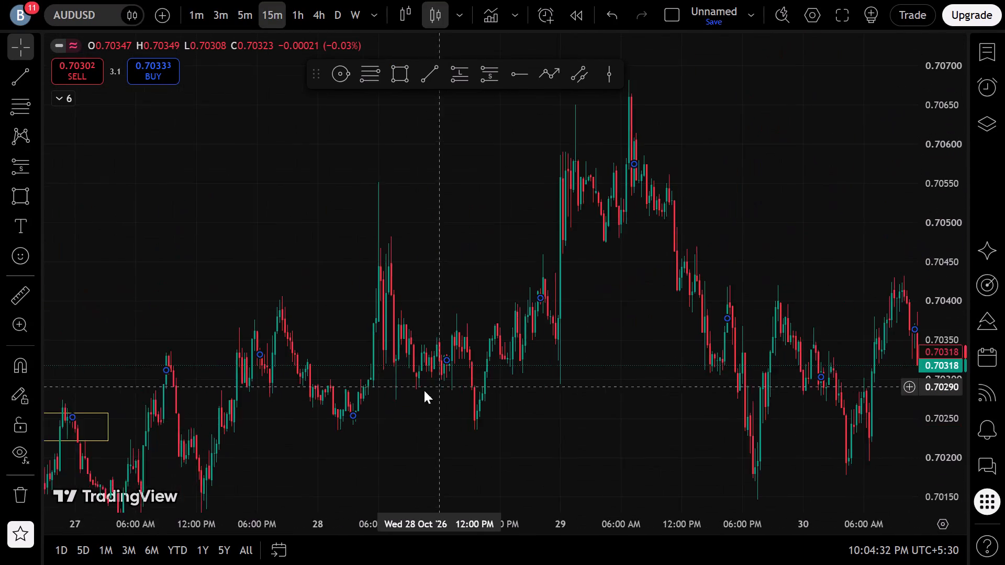
drag(424, 390, 311, 284)
drag(736, 299, 513, 382)
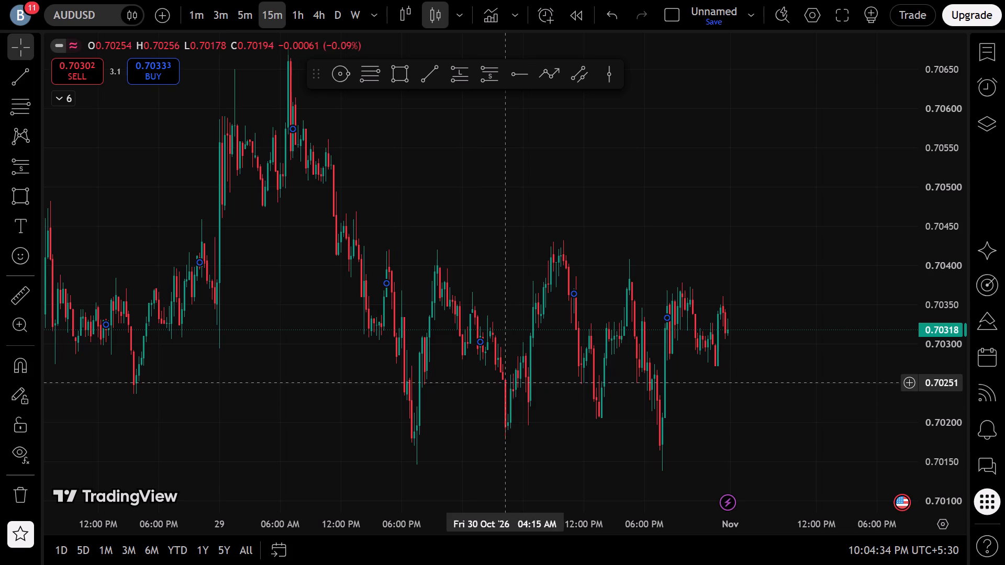
scroll(508, 340, down, 7)
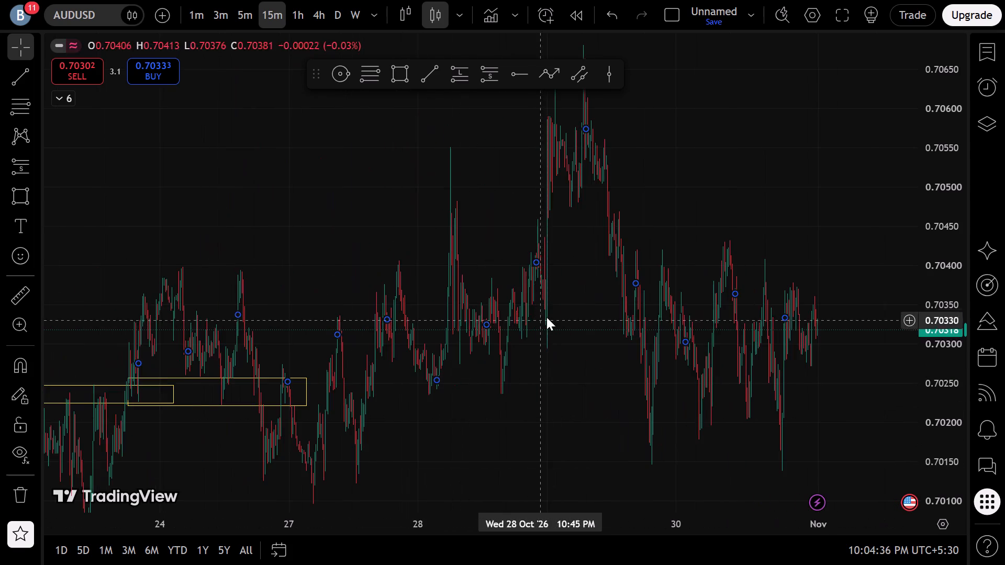
drag(420, 343, 546, 399)
scroll(605, 199, up, 10)
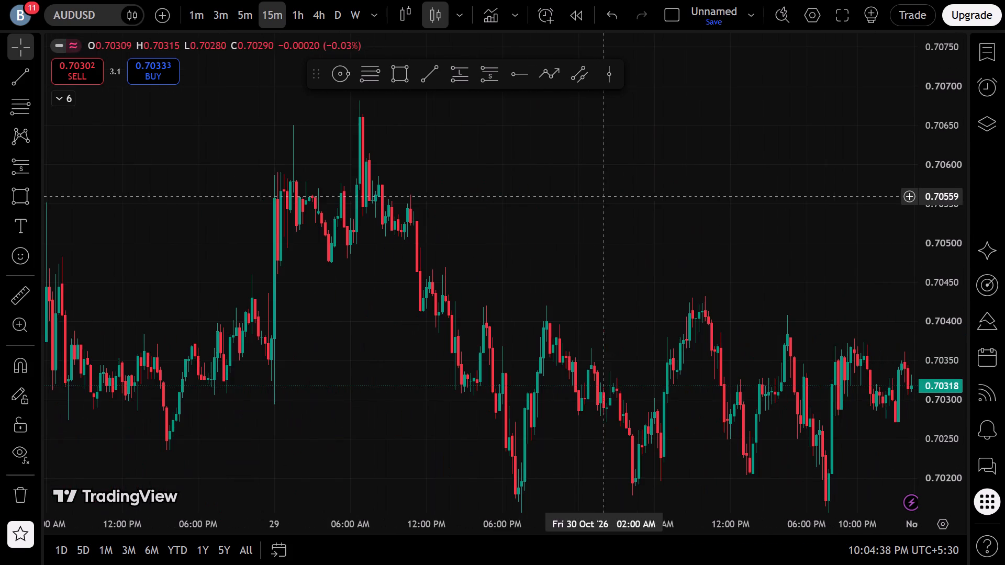
scroll(414, 271, down, 5)
drag(289, 276, 294, 275)
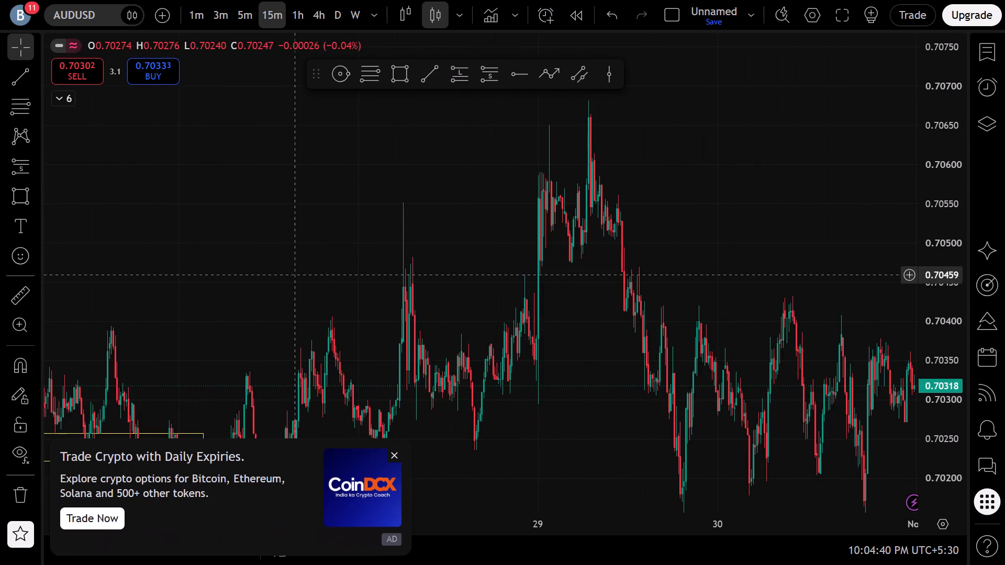
drag(294, 275, 561, 210)
scroll(551, 208, up, 9)
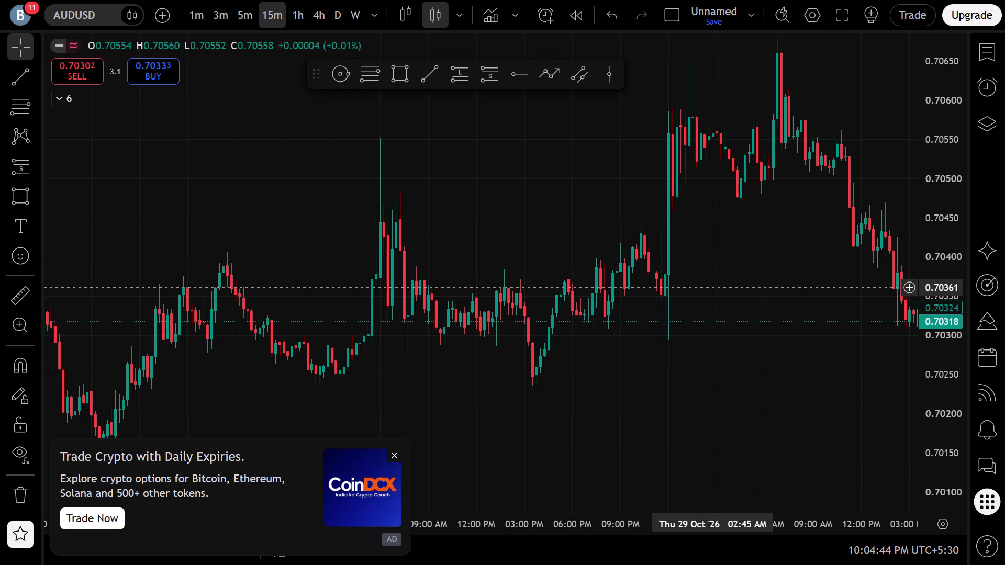
drag(470, 327, 704, 273)
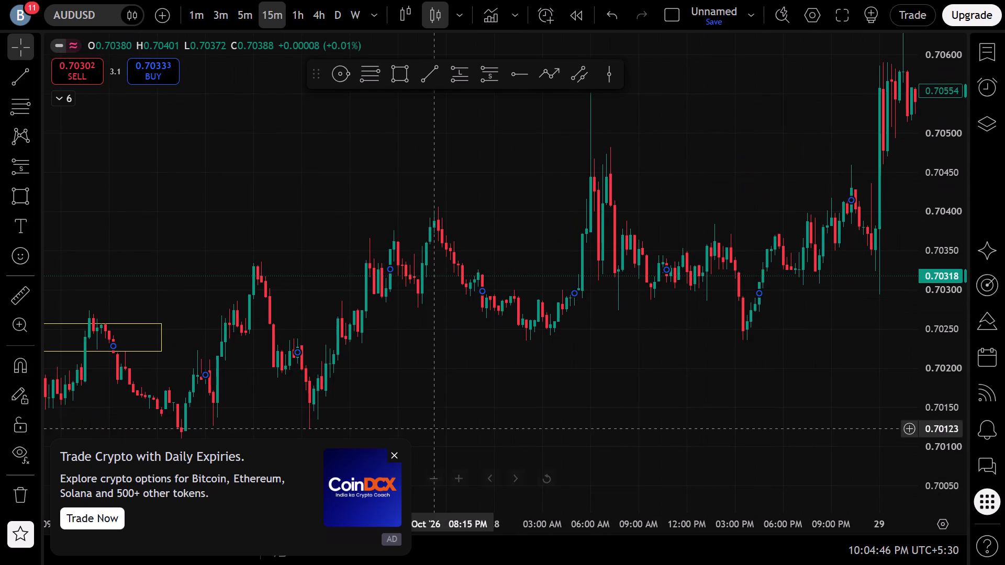
click(397, 451)
drag(463, 378, 610, 276)
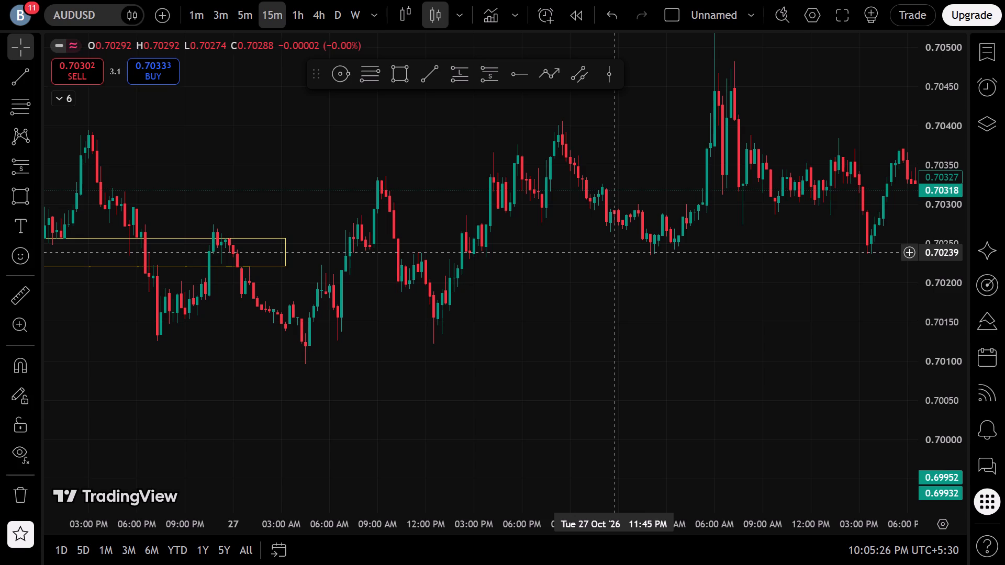
Change the border colour of the rectangle zone spanning 23 to 27 October to white.
scroll(622, 263, down, 3)
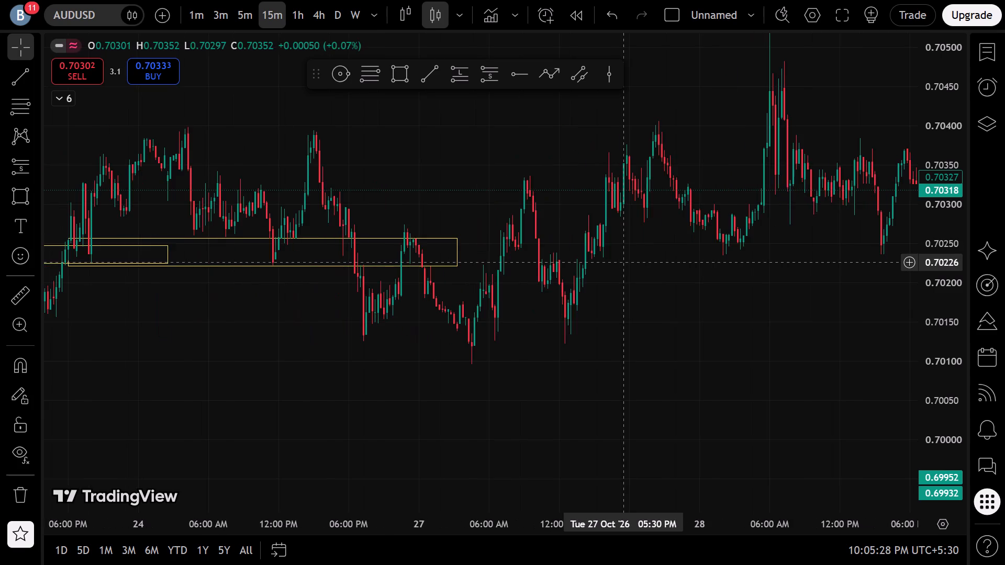
scroll(623, 263, down, 5)
click(505, 381)
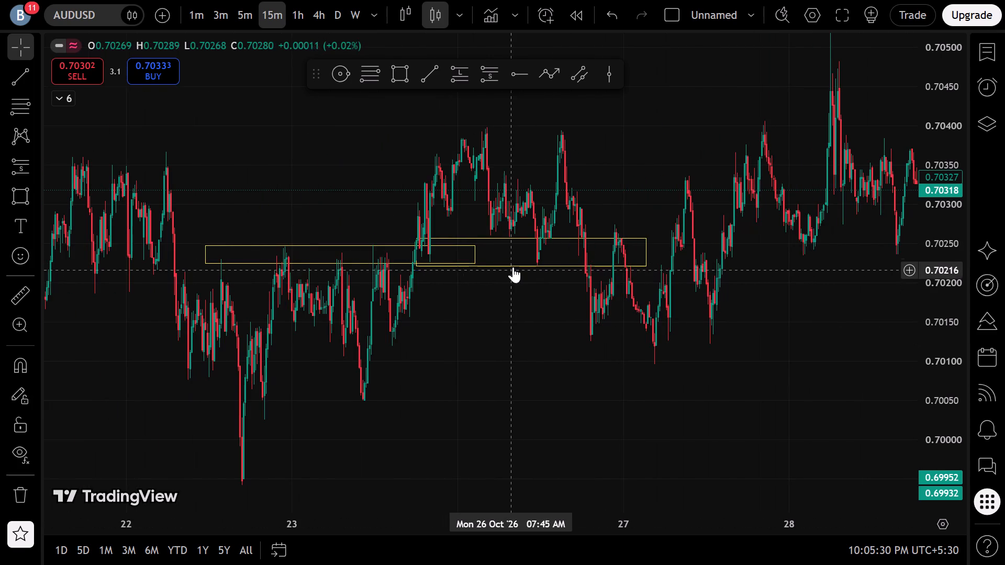
click(513, 267)
click(182, 126)
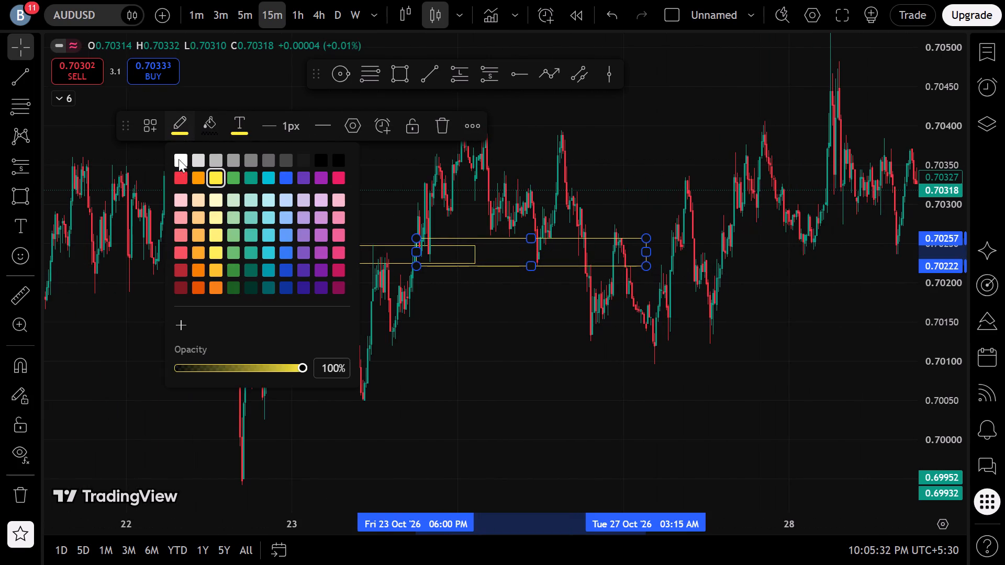
click(182, 155)
Examine the 15-minute AUDUSD price action before the 22 October rectangle zone, from 20 to 23 October.
drag(161, 234, 696, 272)
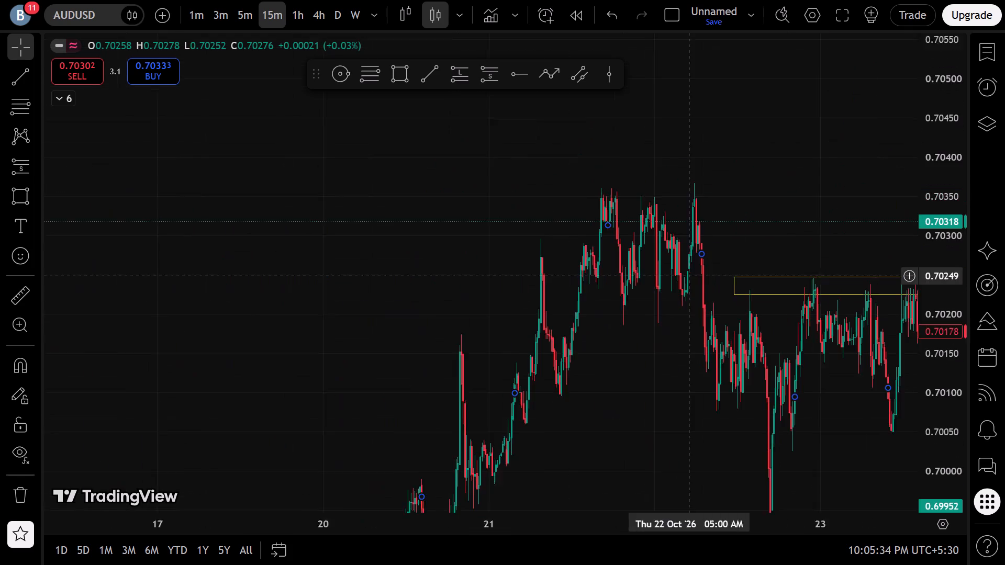
drag(696, 272, 698, 214)
scroll(529, 290, up, 6)
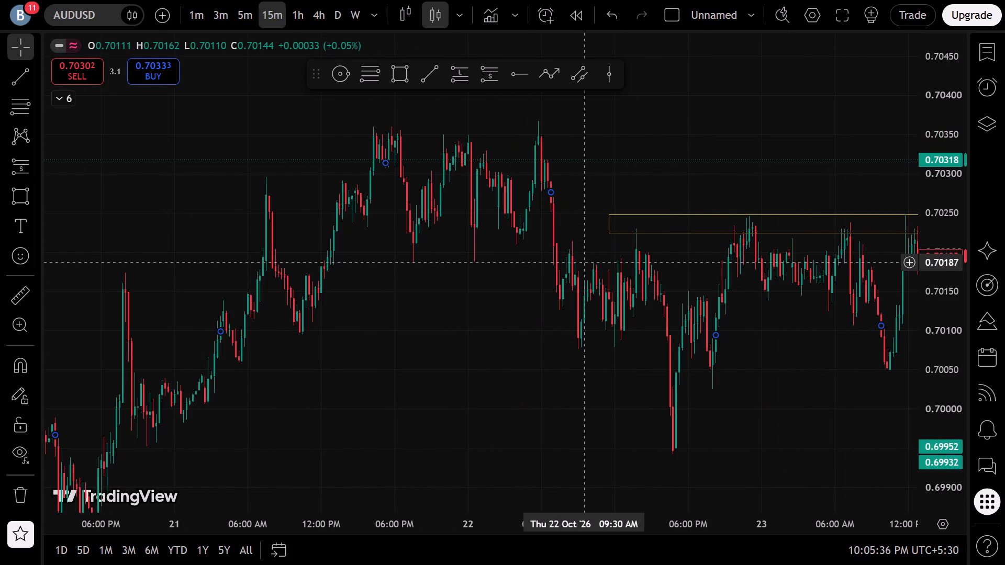
click(433, 261)
scroll(433, 261, up, 2)
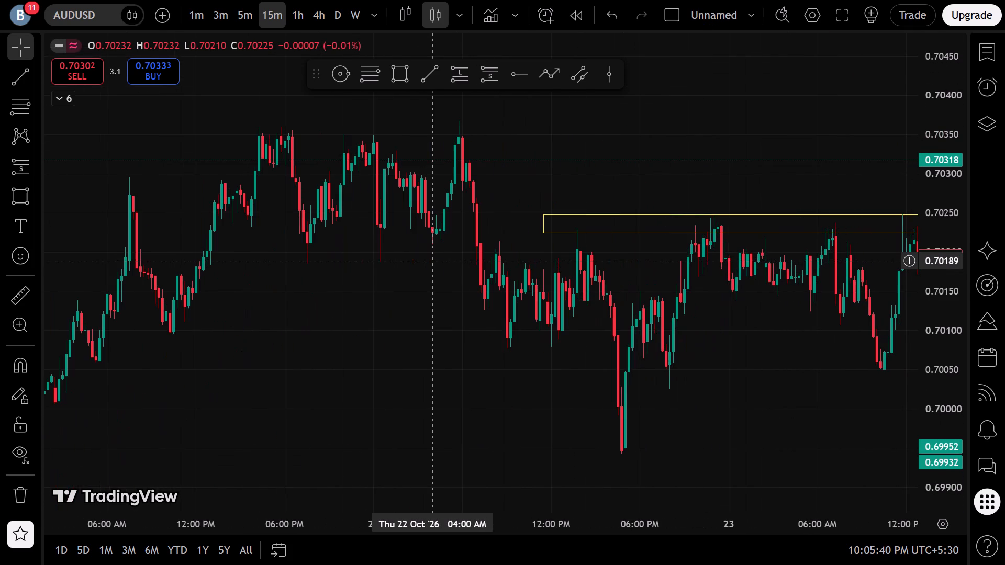
click(433, 261)
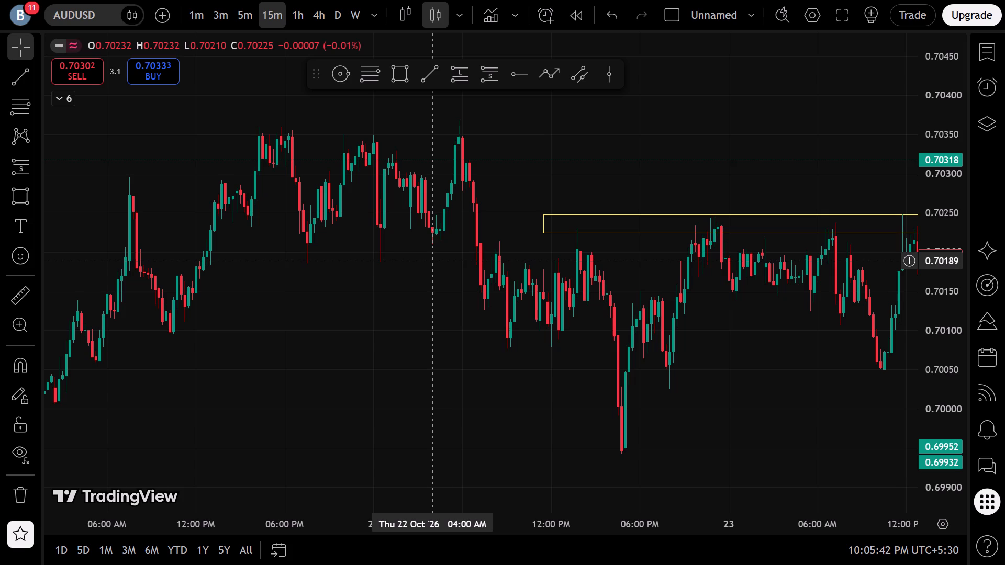
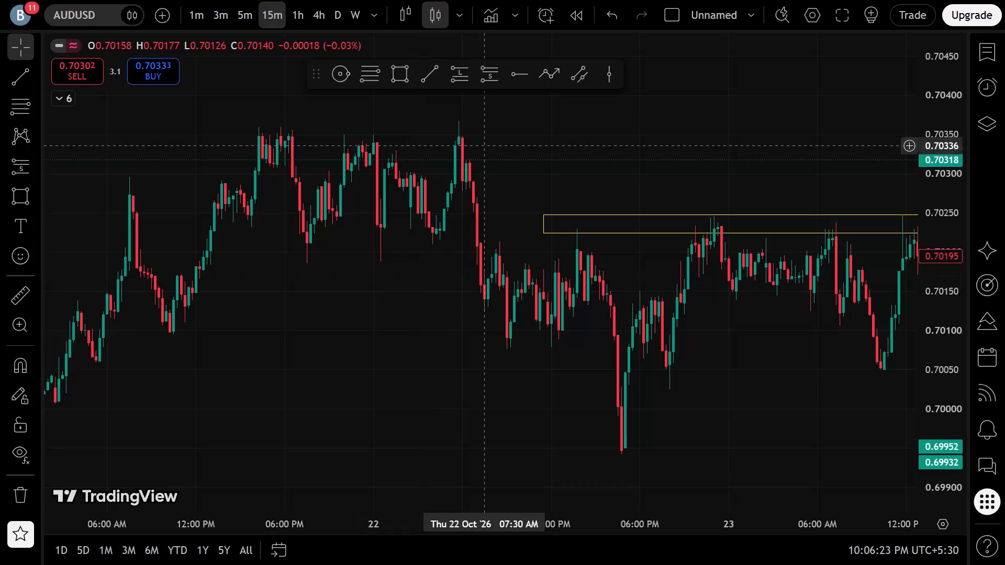
Draw a rectangle zone on AUDUSD from 21 October 3:30 PM to about 22 October 2:45 PM, between about 0.70189 and 0.70214.
click(400, 75)
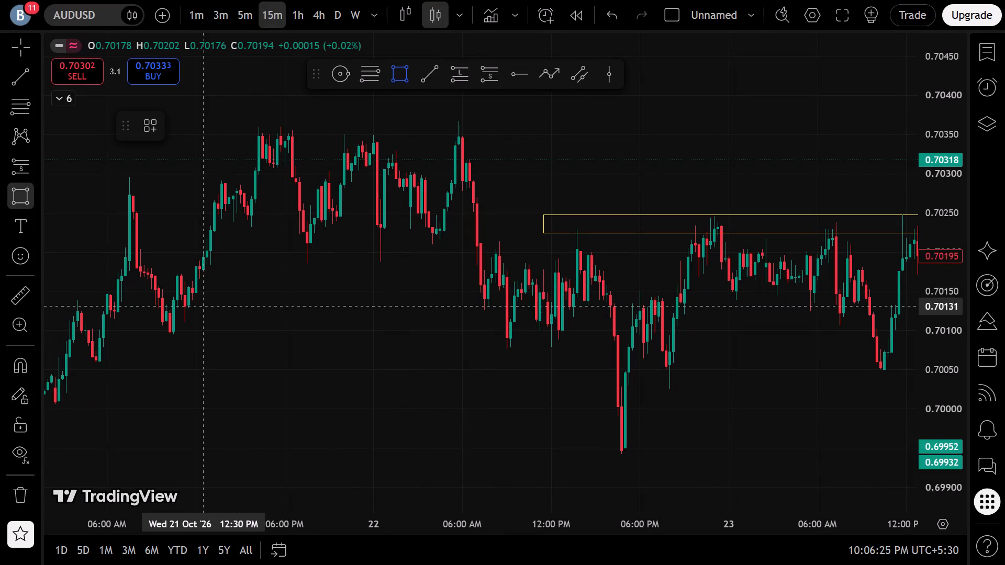
click(248, 261)
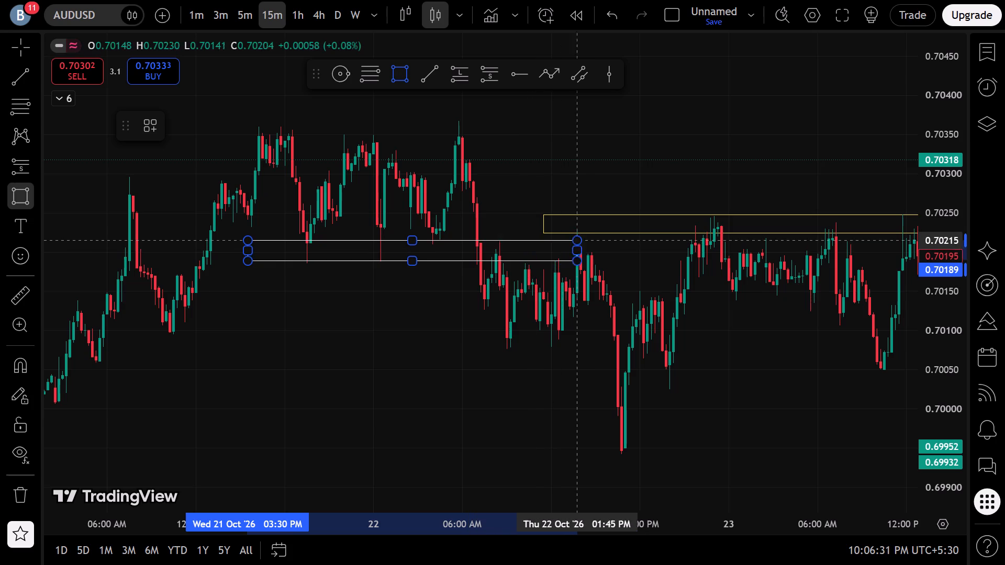
click(590, 242)
click(380, 323)
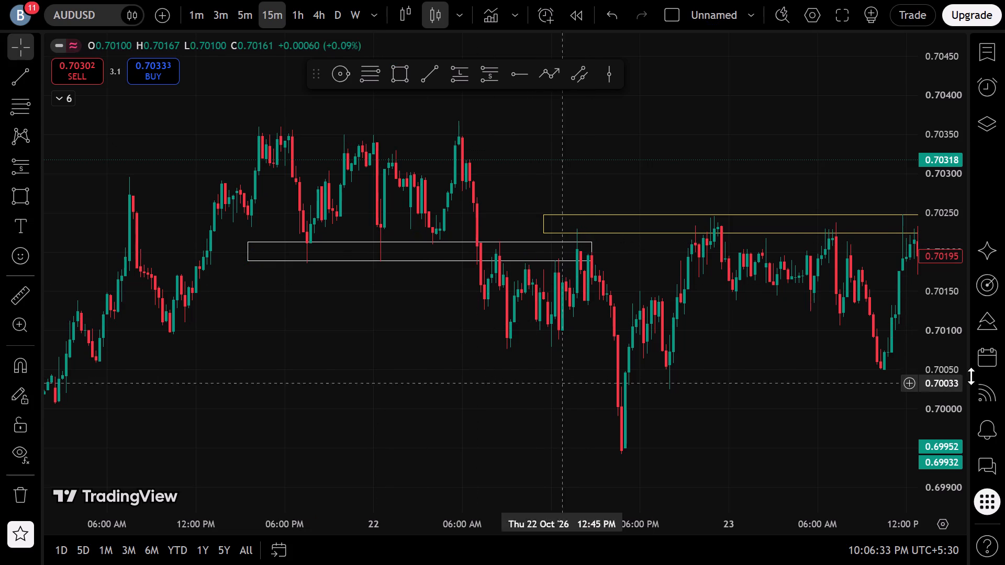
Examine the 15-minute AUDUSD price action back to 14 October, and survey October as a whole through the latest bars.
drag(966, 427, 940, 182)
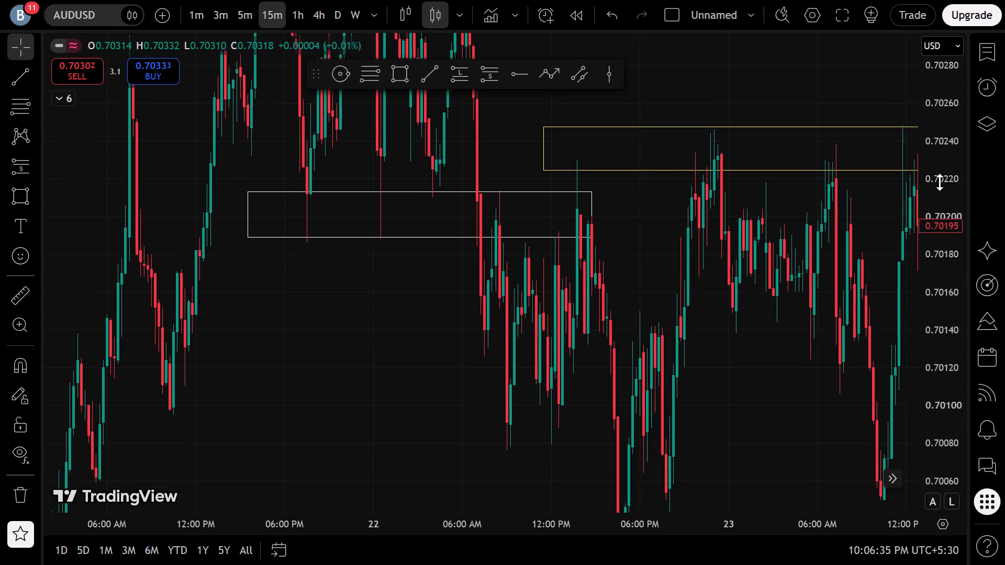
drag(940, 182, 783, 493)
scroll(699, 381, up, 2)
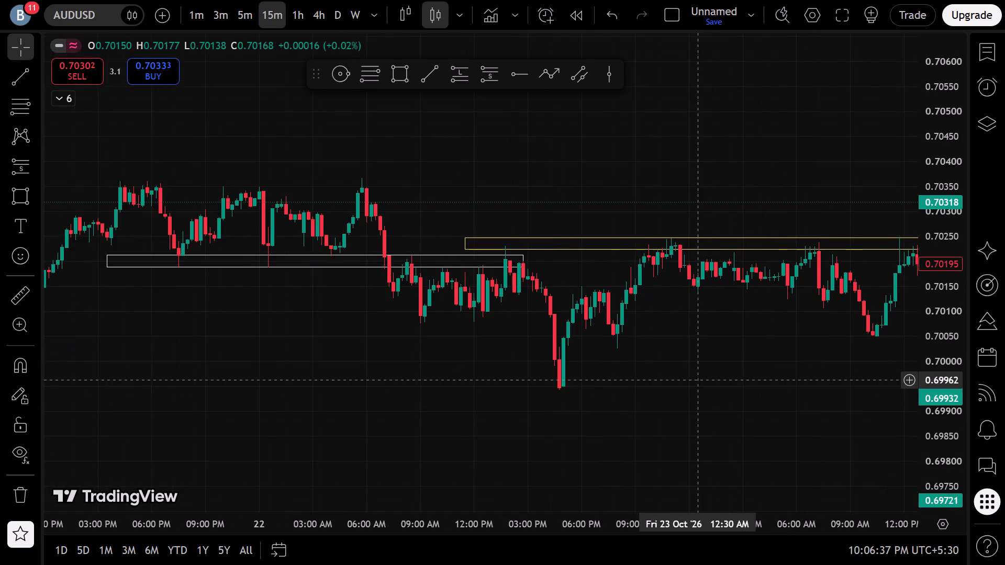
scroll(699, 379, down, 3)
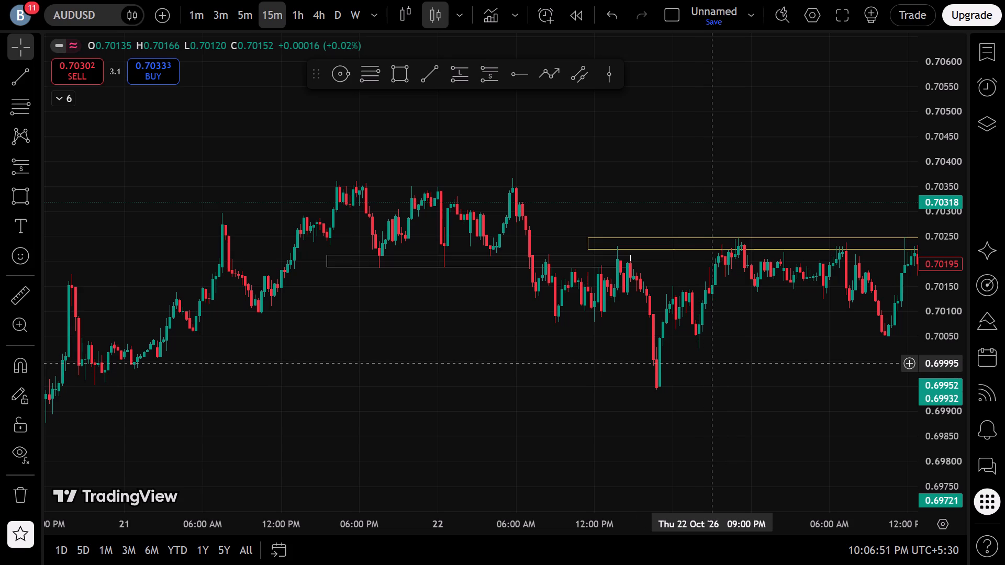
scroll(638, 380, down, 9)
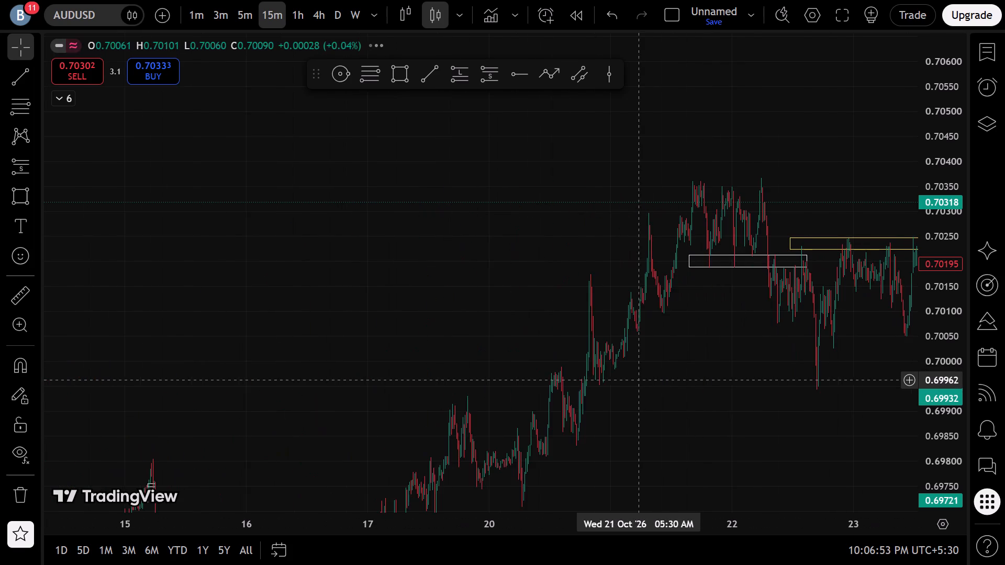
drag(559, 436, 700, 277)
scroll(627, 293, up, 5)
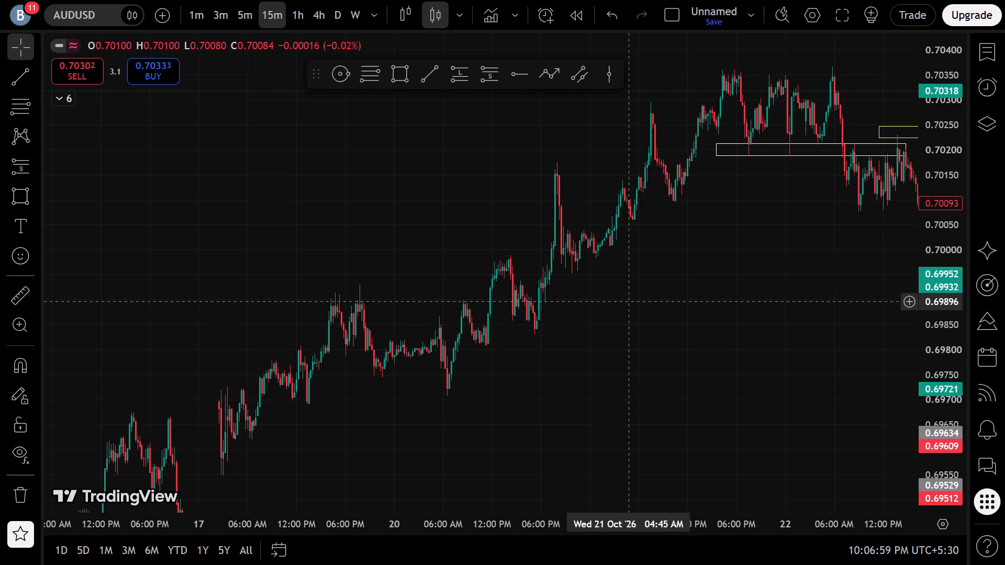
drag(523, 370, 783, 268)
scroll(678, 315, up, 2)
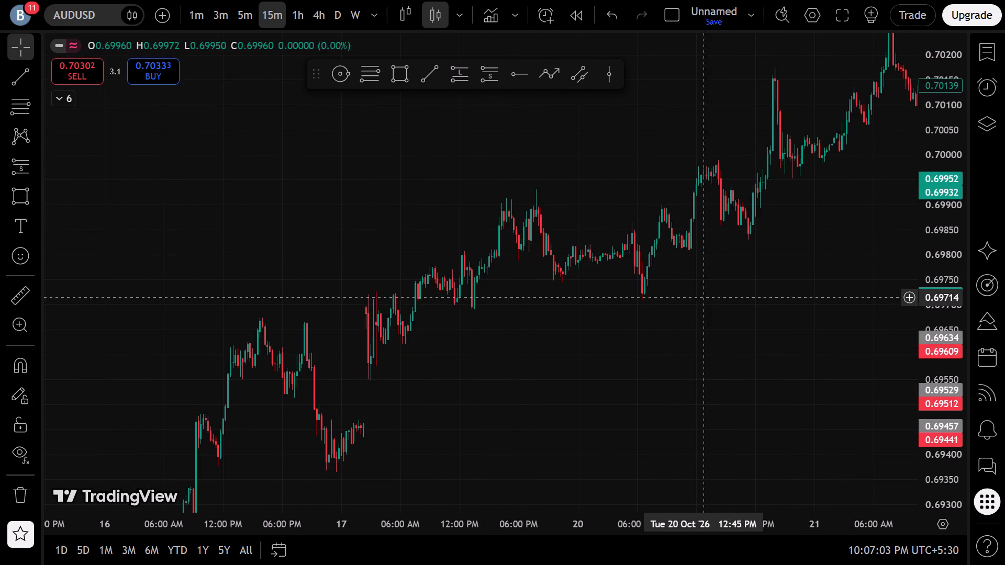
drag(595, 341, 764, 277)
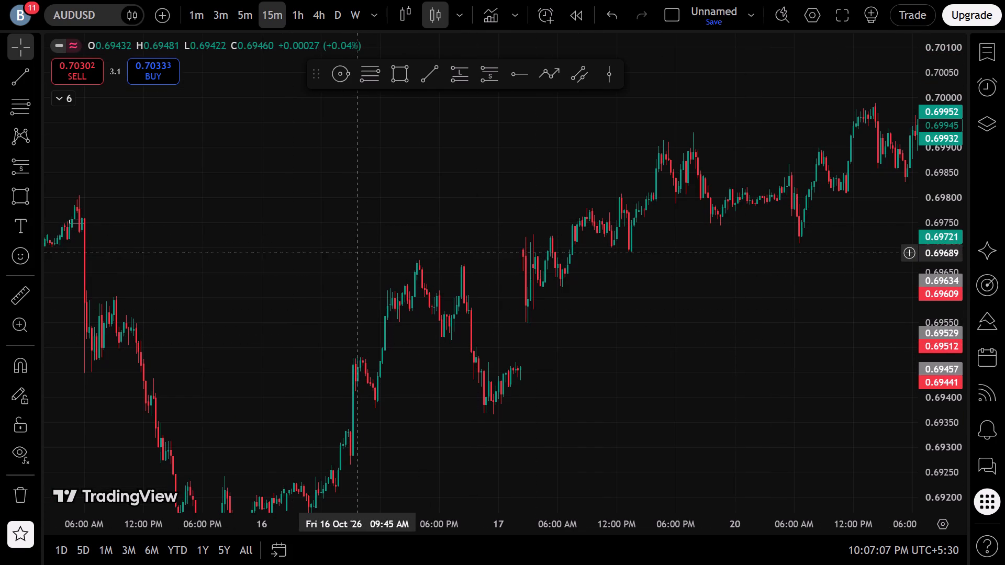
drag(351, 264, 367, 260)
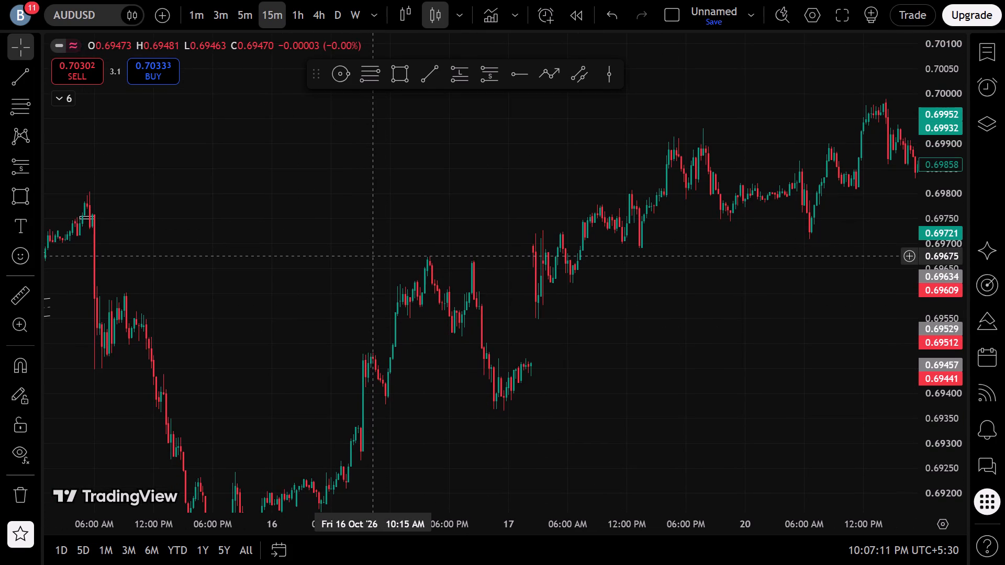
drag(292, 270, 436, 284)
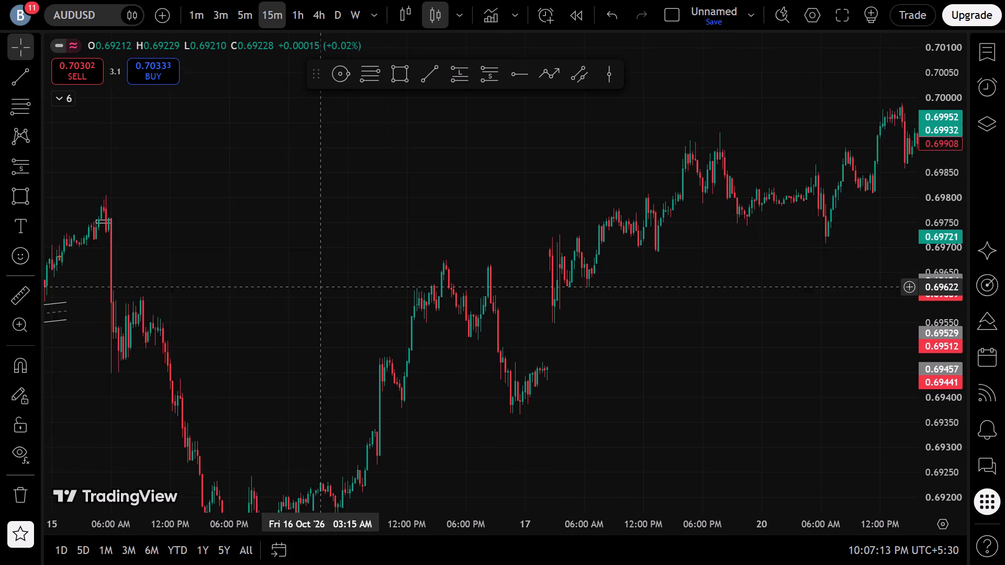
drag(436, 284, 596, 225)
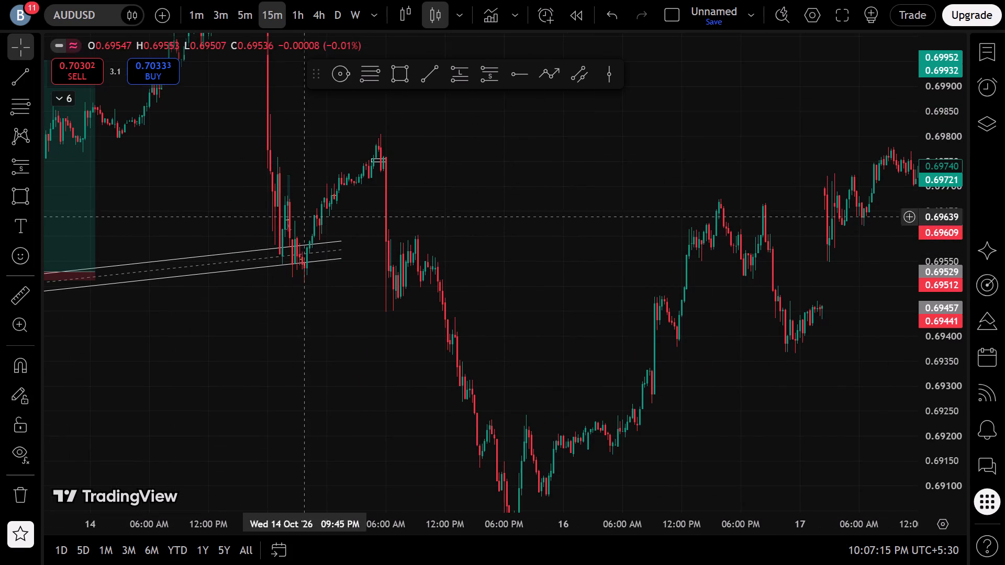
click(546, 476)
scroll(489, 419, down, 7)
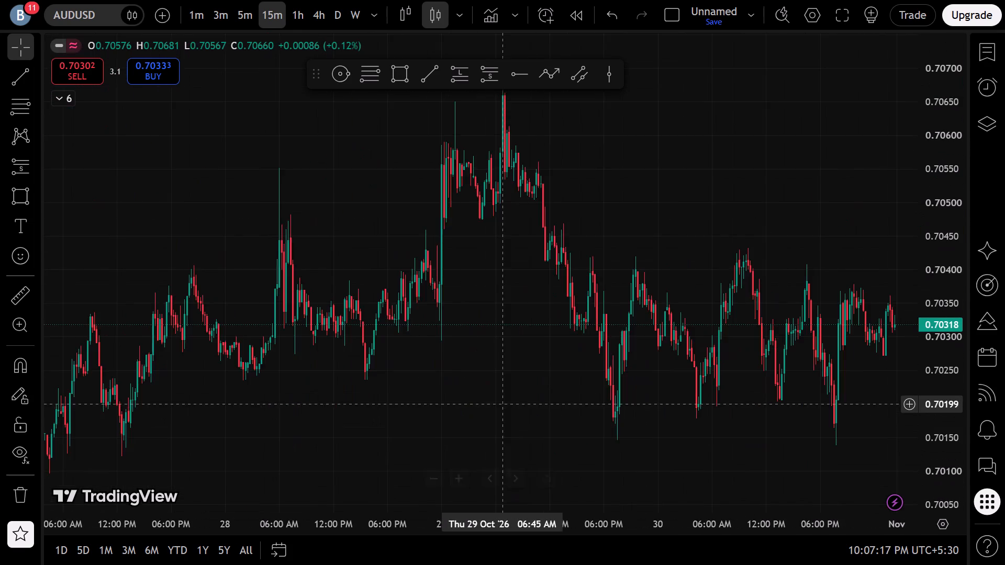
scroll(502, 404, down, 17)
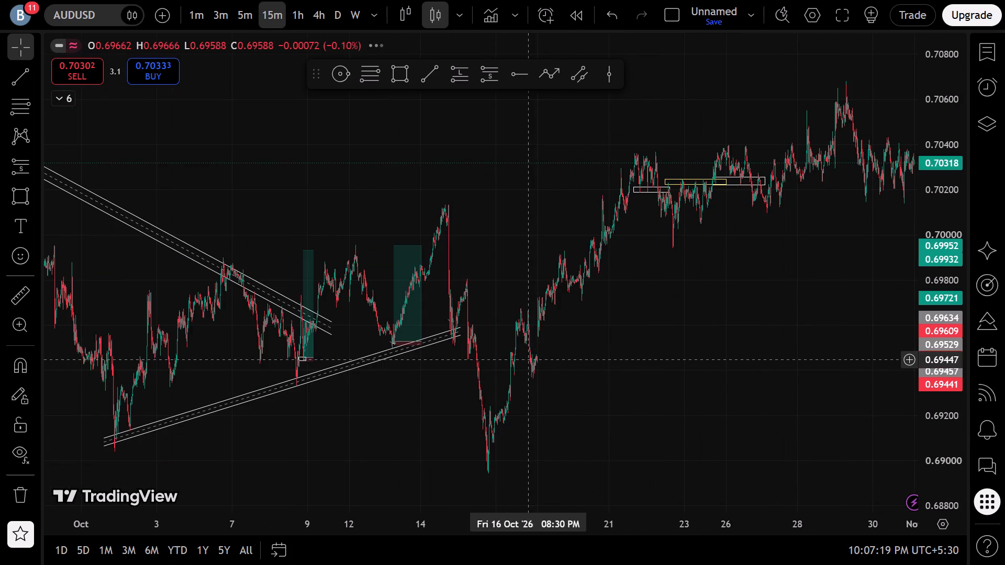
drag(576, 326, 360, 368)
Switch AUDUSD to the 5-minute interval and examine the candles from 29 October to the latest bars.
click(250, 12)
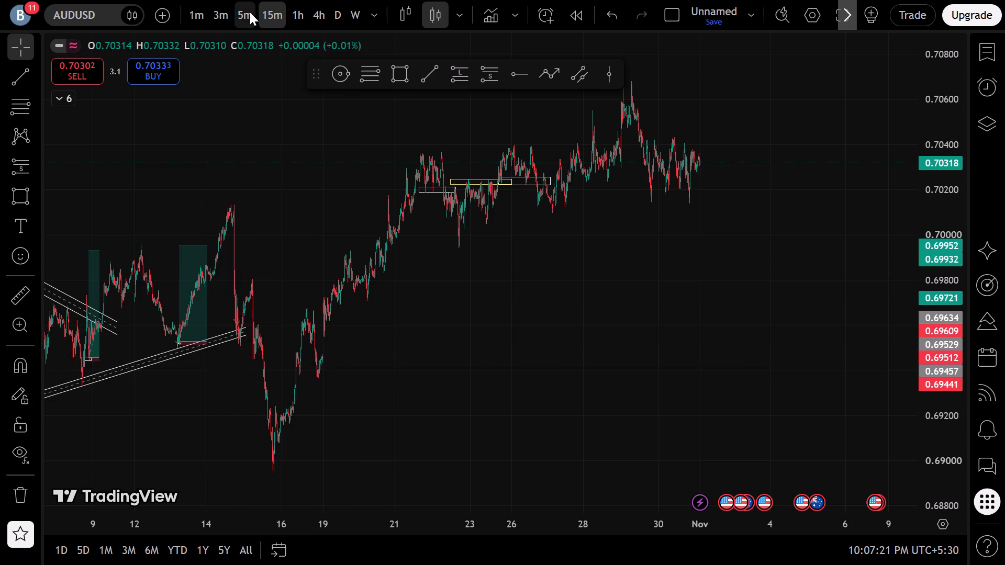
scroll(435, 394, up, 6)
drag(416, 286, 824, 282)
scroll(522, 294, up, 9)
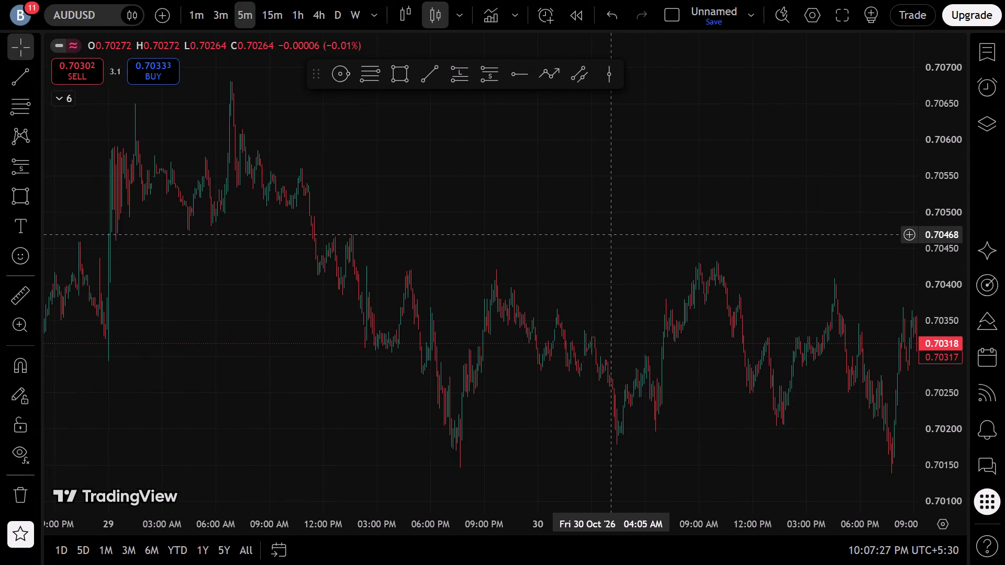
drag(645, 271, 525, 278)
scroll(473, 276, up, 6)
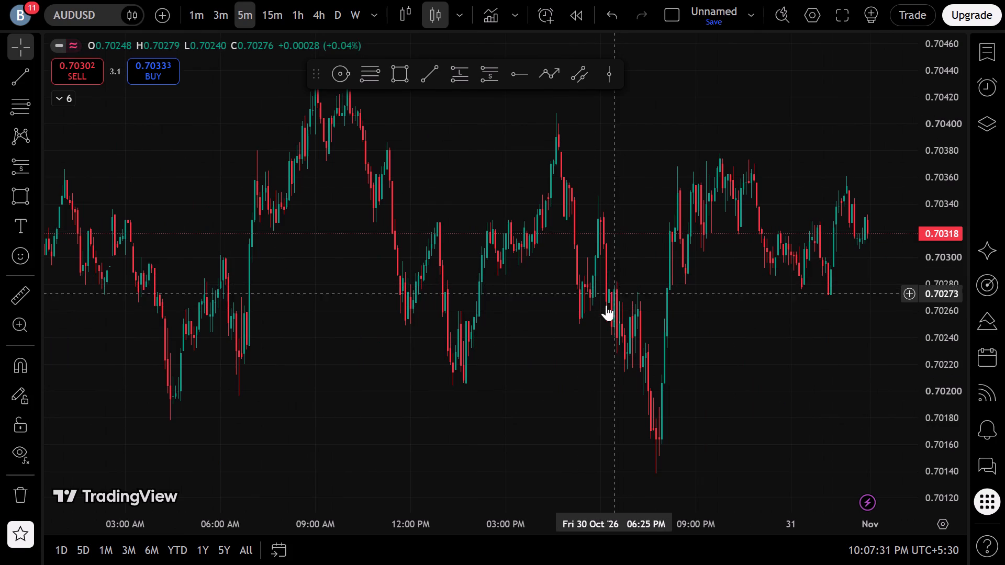
drag(597, 319, 377, 366)
scroll(317, 366, down, 6)
Draw a rectangle zone on AUDUSD from 28 October 11:40 PM to 29 October 2:35 PM, between about 0.70461 and 0.70482.
drag(240, 360, 338, 419)
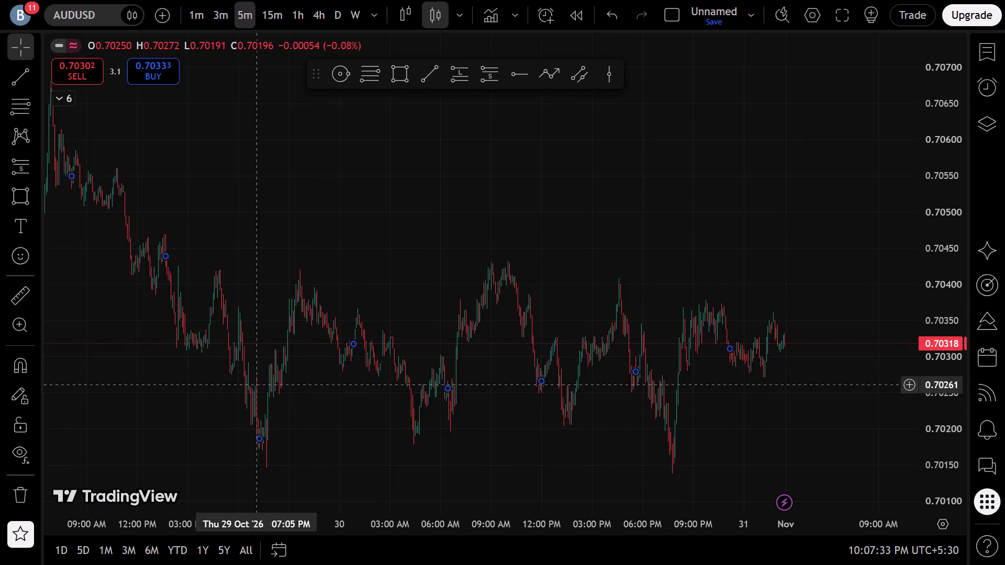
drag(338, 419, 750, 460)
scroll(468, 414, up, 6)
drag(378, 313, 714, 427)
scroll(625, 420, up, 3)
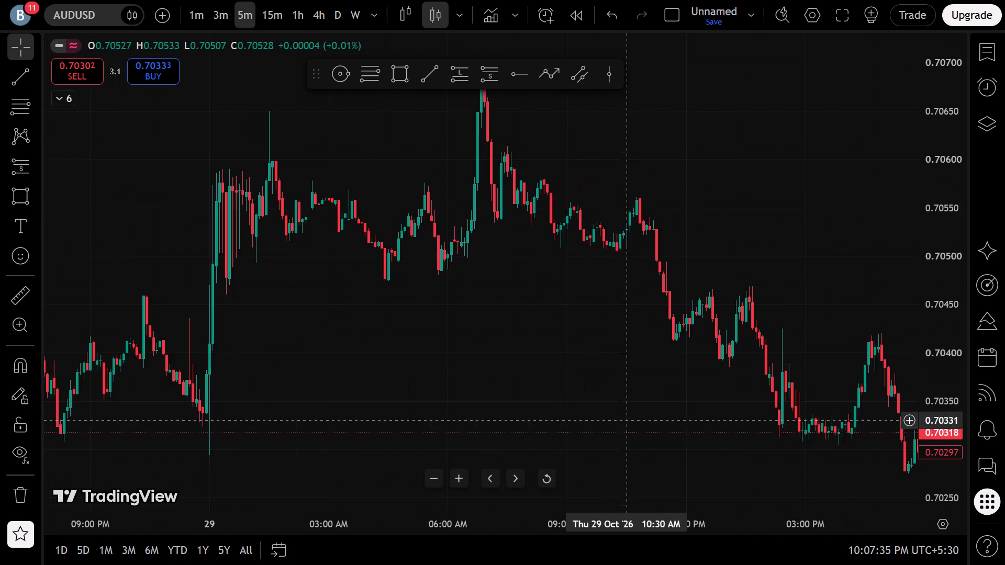
click(398, 76)
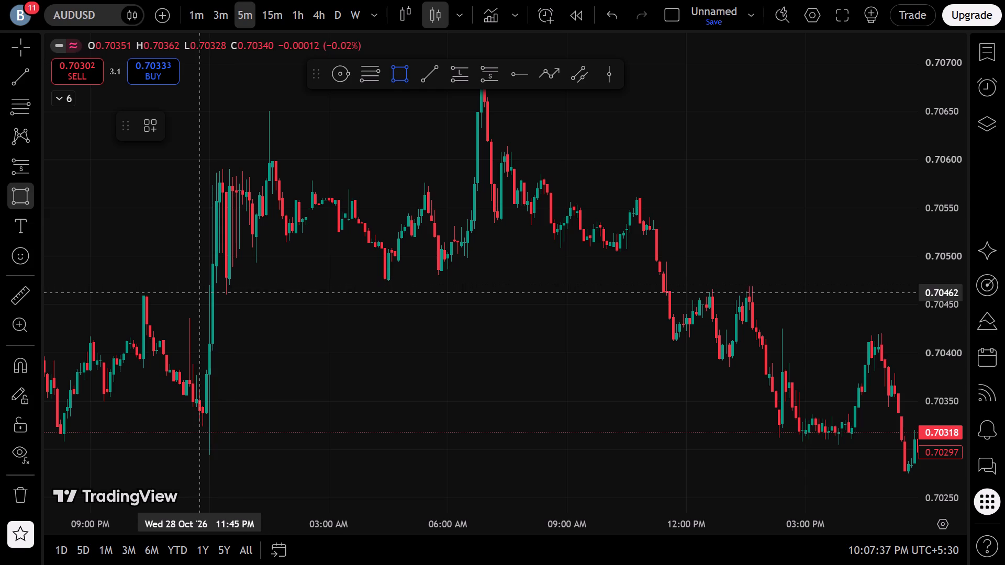
click(196, 293)
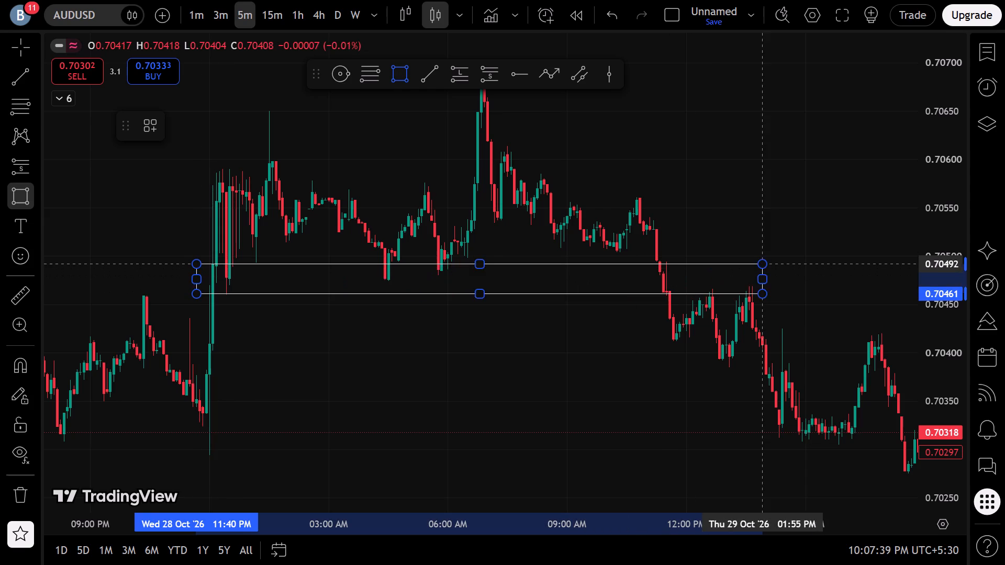
click(790, 274)
click(811, 232)
Draw a rectangle zone on 28 October from 7:40 AM to about 11:20 PM, between about 0.70369 and 0.70388.
drag(808, 228, 490, 172)
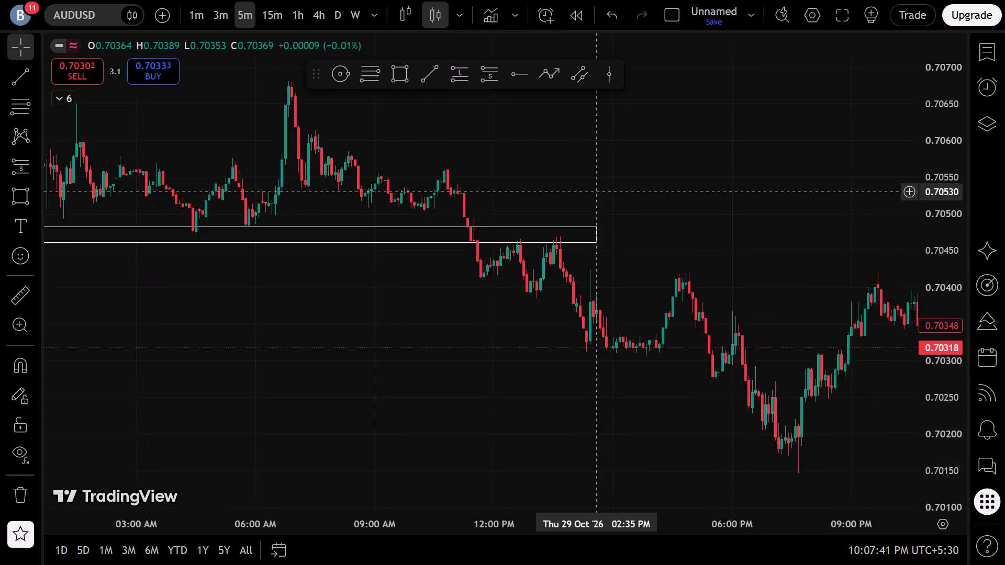
drag(490, 172, 444, 161)
scroll(579, 222, down, 5)
drag(311, 346, 878, 352)
scroll(811, 356, up, 5)
click(403, 69)
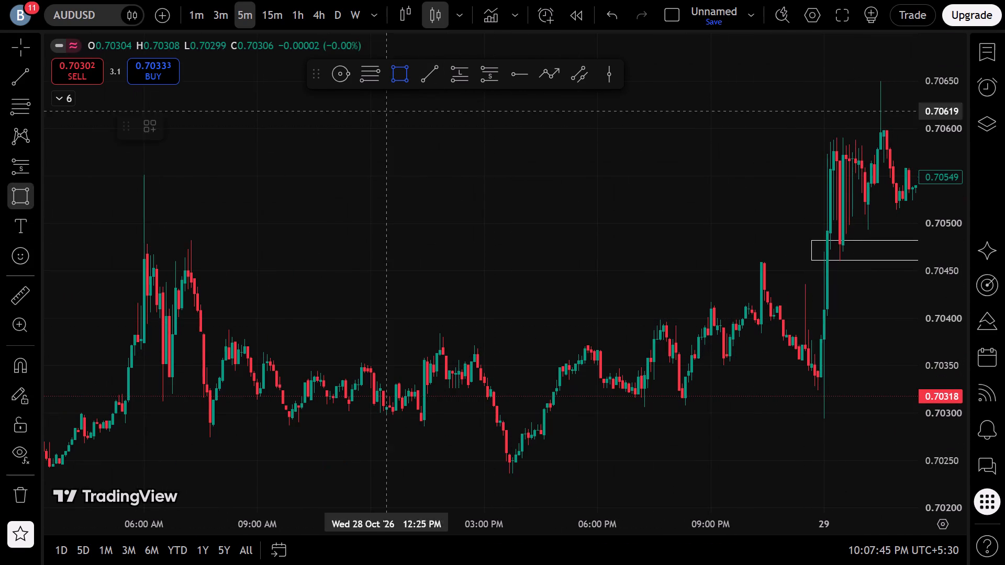
click(208, 330)
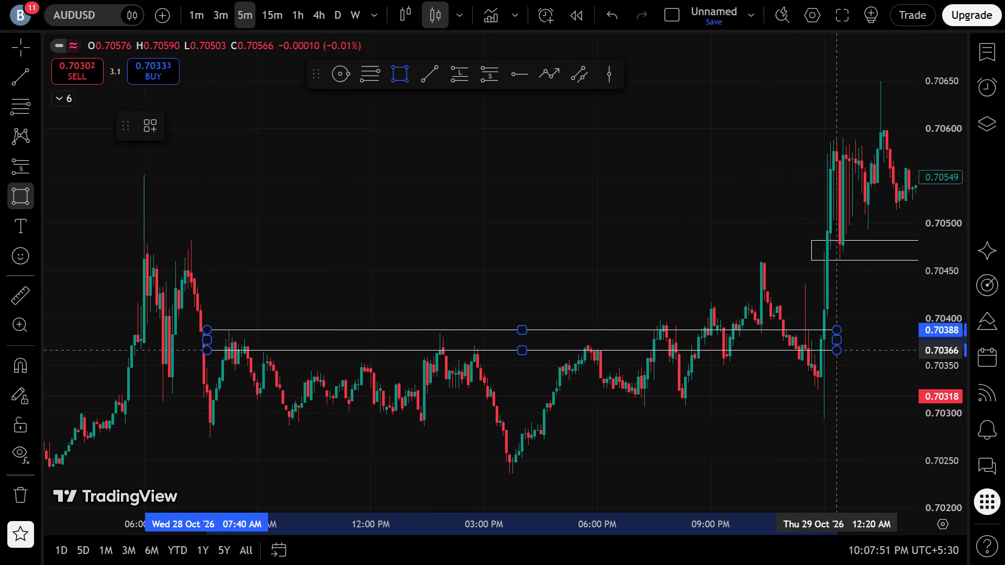
click(797, 347)
click(607, 386)
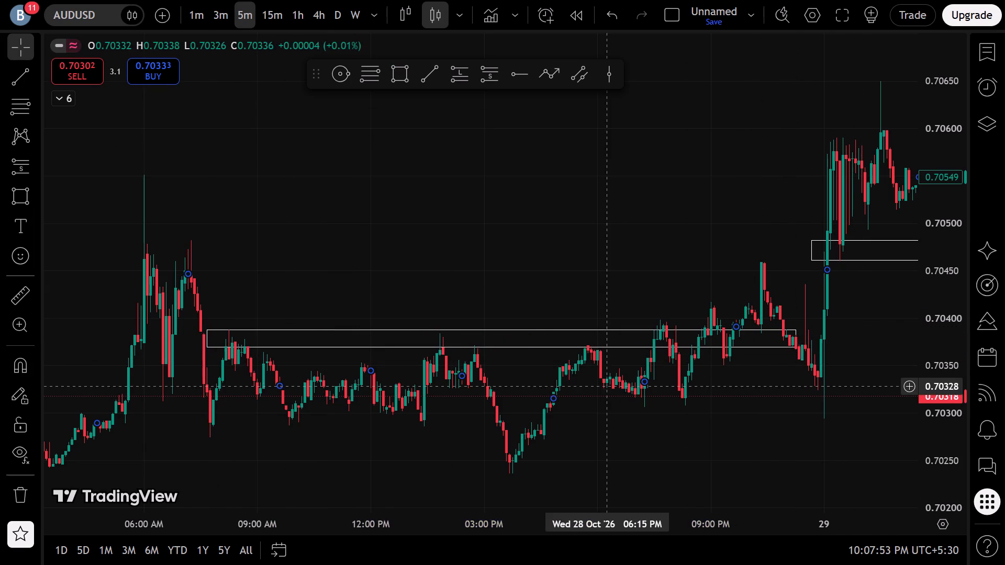
click(484, 385)
click(541, 230)
Draw a lower rectangle zone on 28 October from 6:40 AM, between about 0.70275 and 0.70293, extending its end to about 5:05 PM.
scroll(508, 257, down, 3)
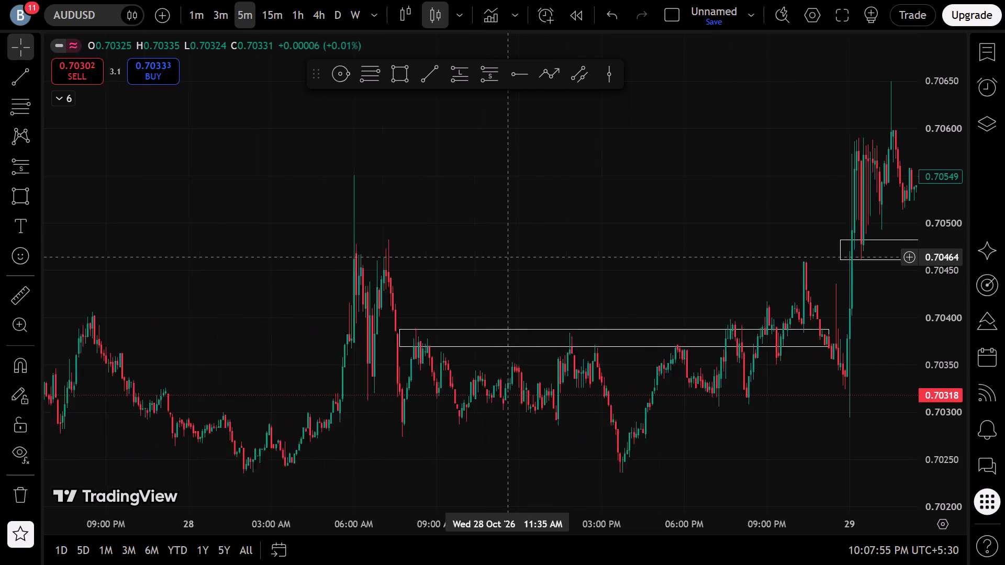
scroll(508, 257, down, 2)
drag(276, 376, 564, 370)
scroll(614, 365, up, 6)
drag(657, 356, 205, 338)
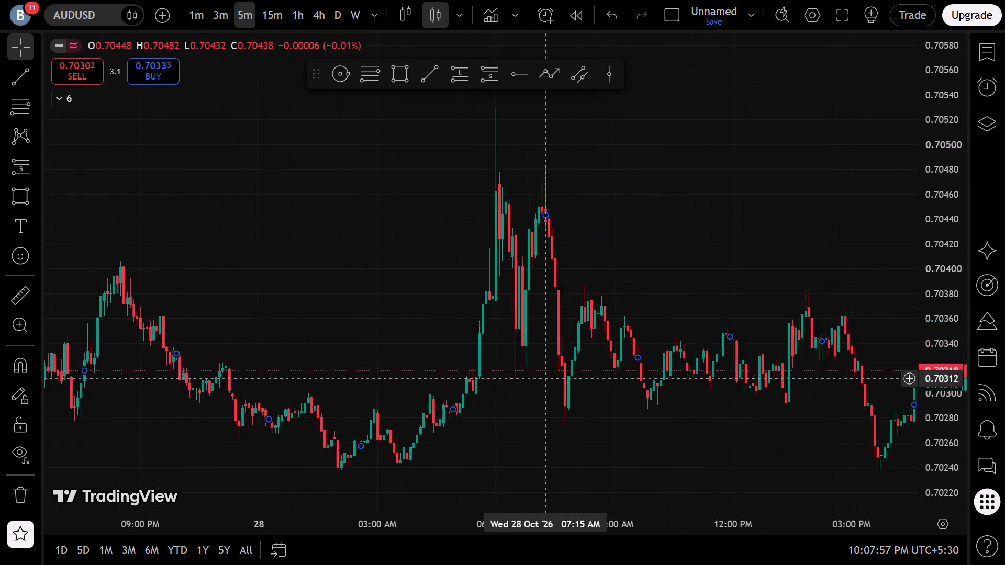
drag(205, 338, 119, 325)
scroll(66, 372, down, 4)
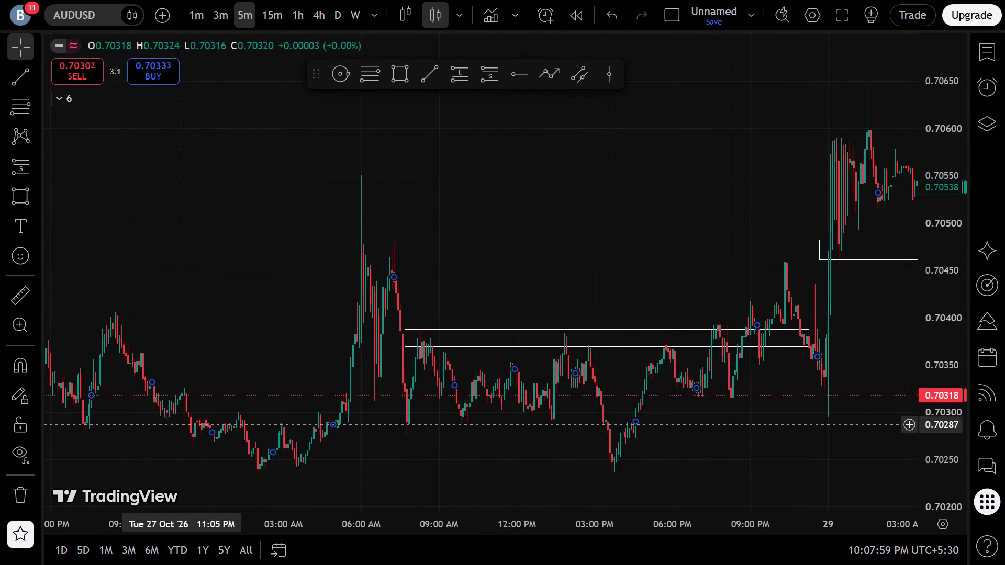
scroll(256, 408, up, 2)
click(406, 81)
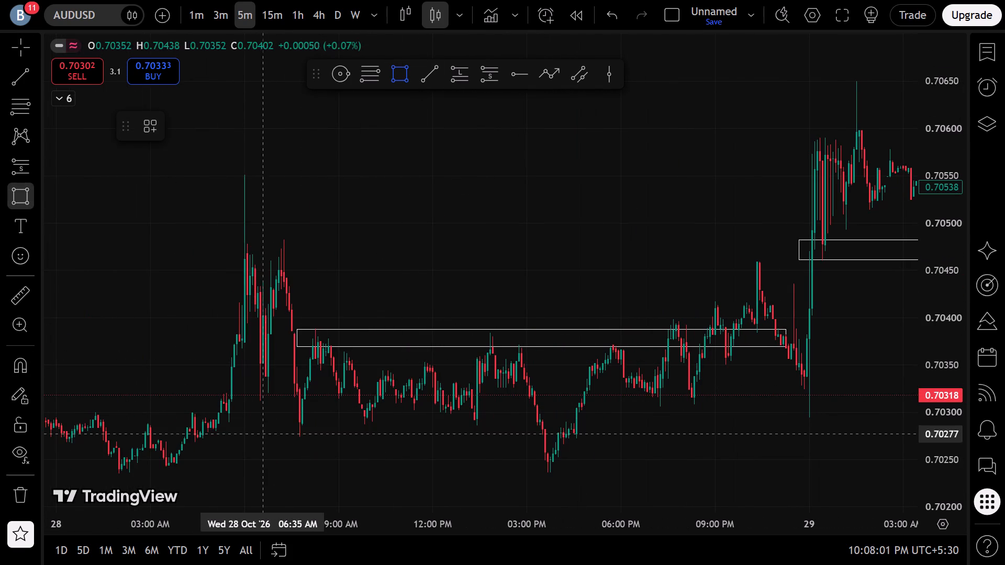
click(266, 436)
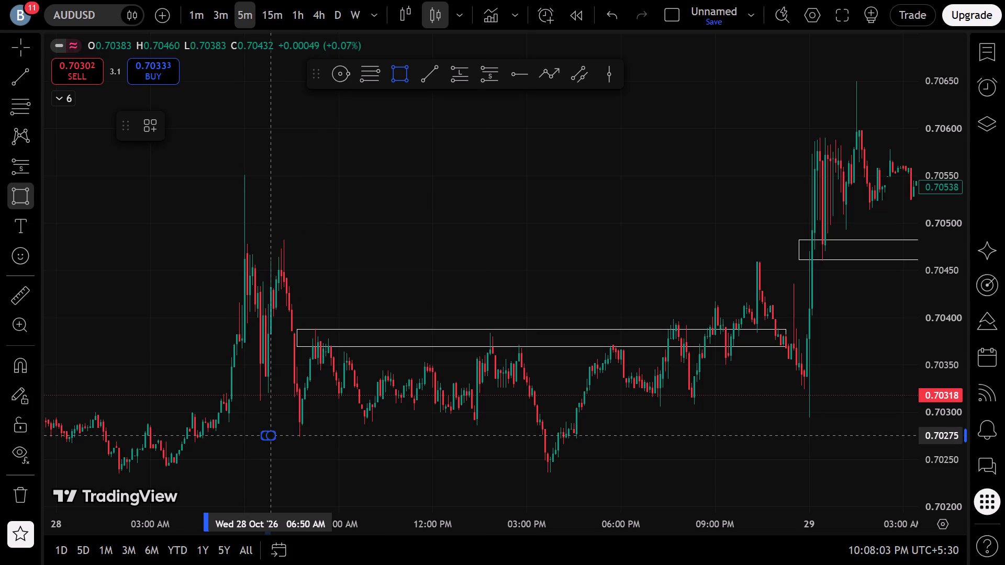
click(578, 419)
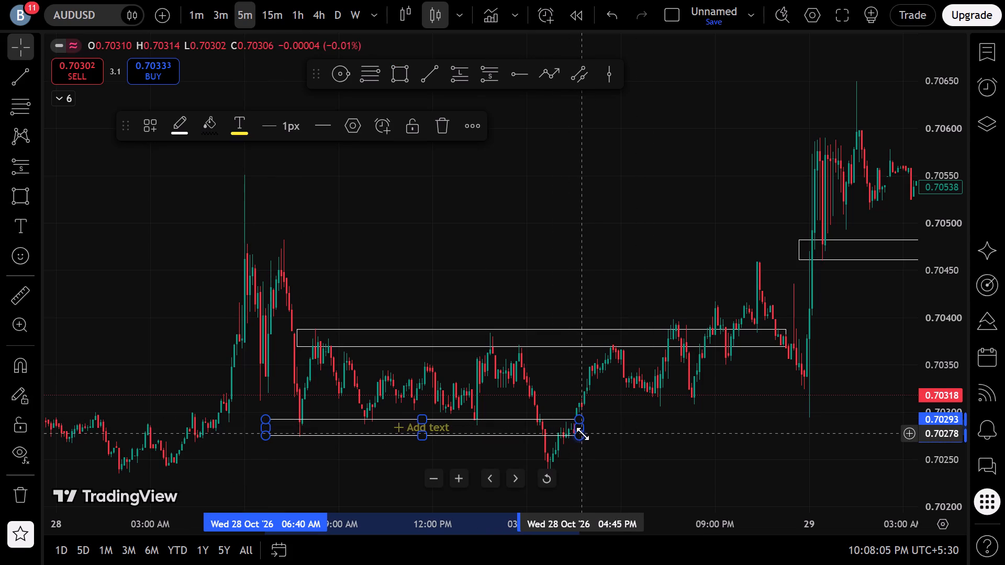
drag(575, 426, 592, 423)
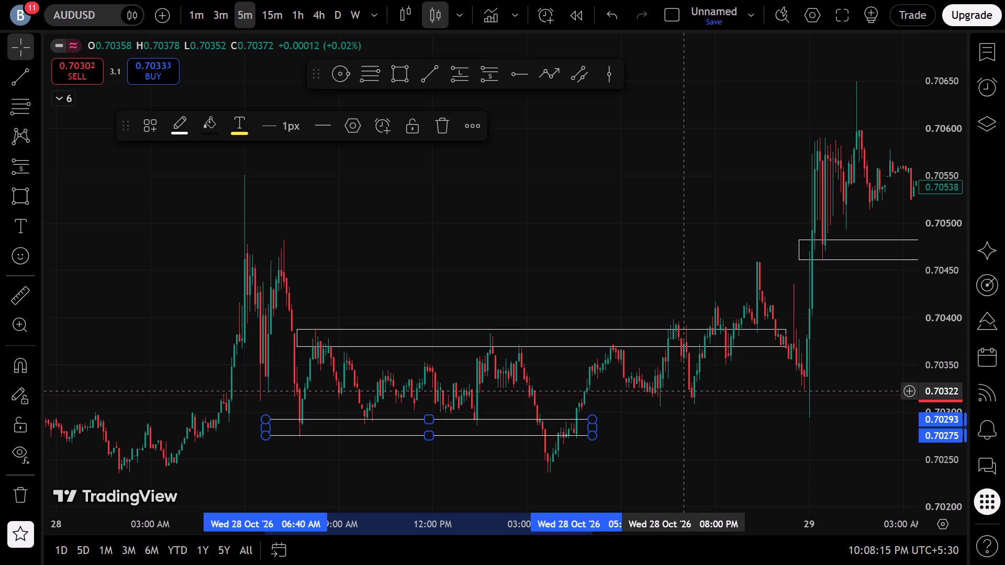
Draw a rectangle zone on AUDUSD from 27 October 11:15 PM to about 8:20 AM on 28 October, between about 0.70284 and 0.70299.
drag(216, 324, 633, 151)
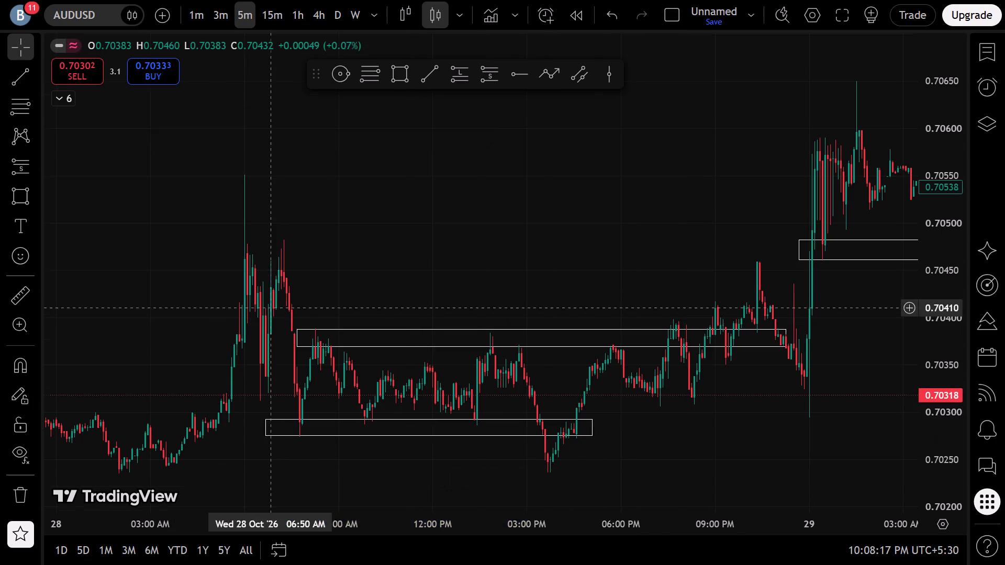
drag(633, 151, 1004, 64)
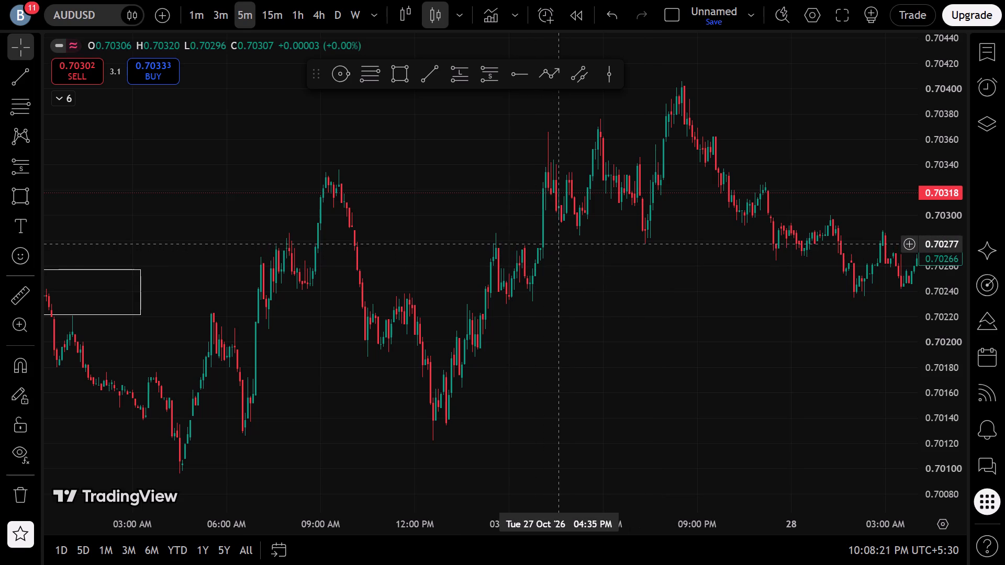
drag(557, 244, 504, 256)
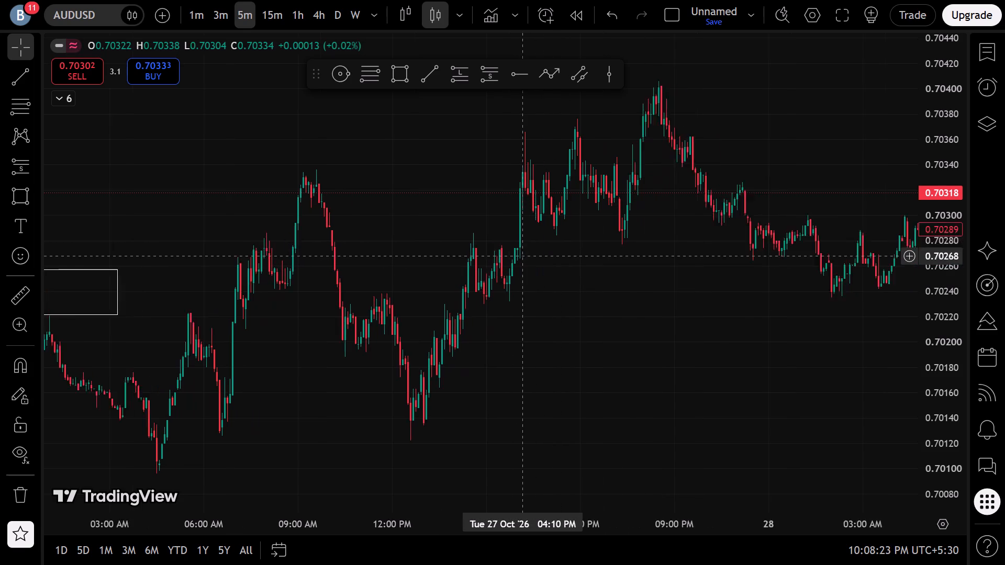
drag(504, 256, 372, 256)
scroll(375, 254, down, 3)
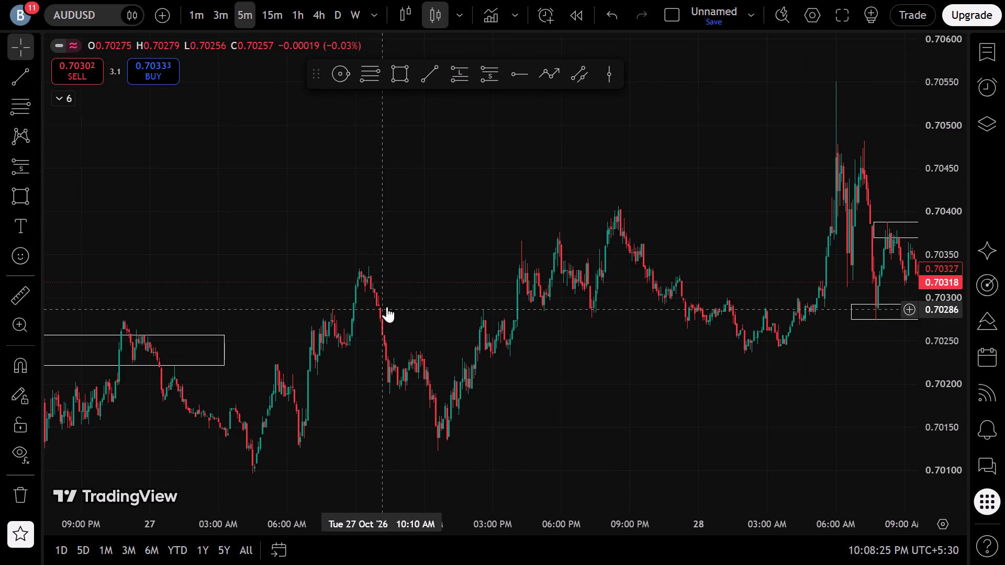
scroll(404, 297, up, 4)
drag(404, 297, 216, 315)
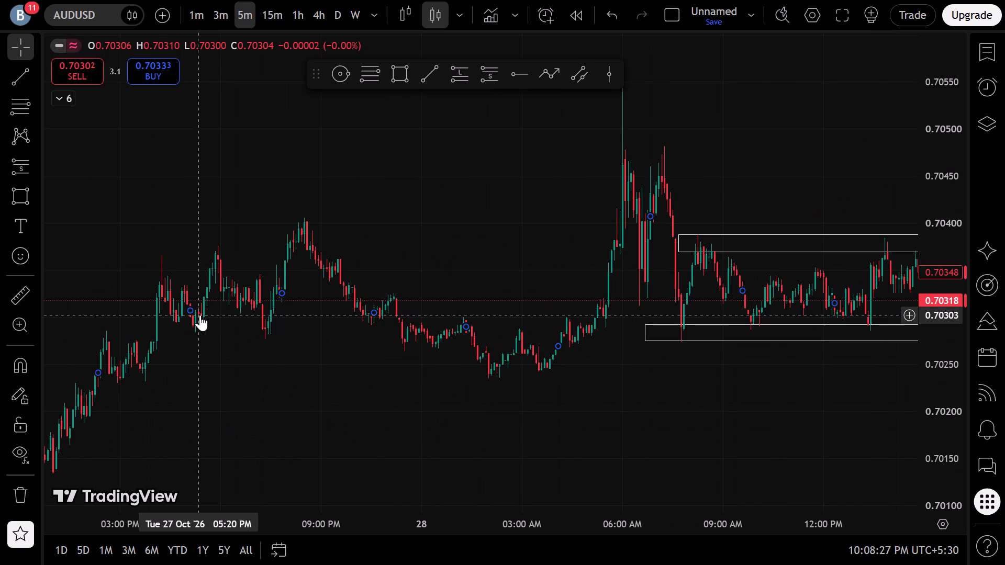
click(204, 320)
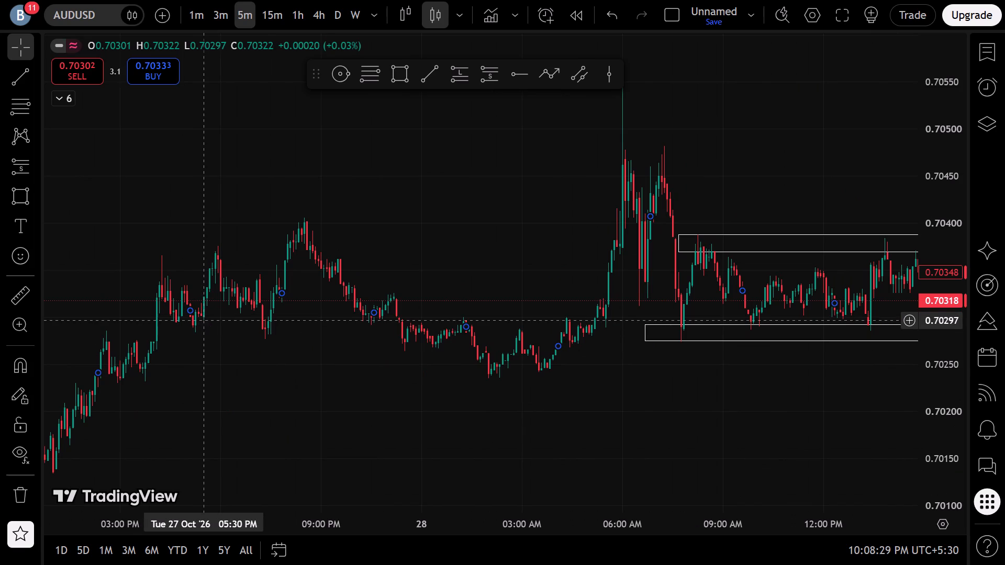
click(311, 342)
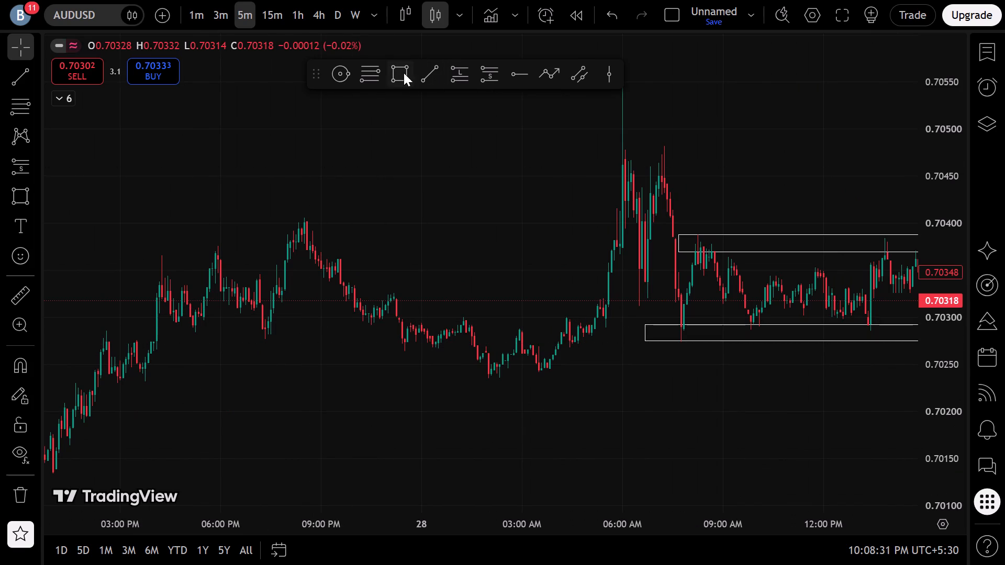
click(402, 73)
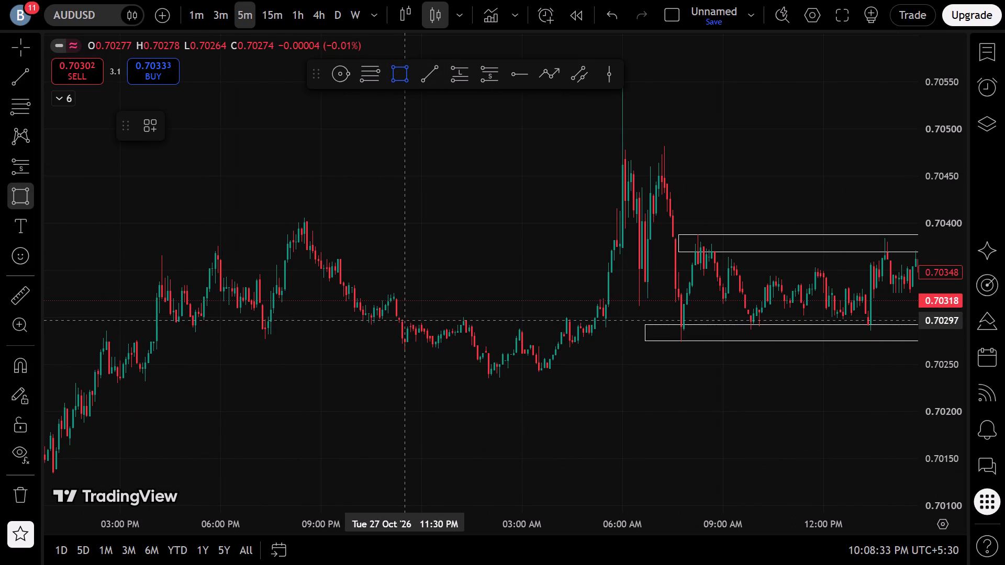
click(397, 319)
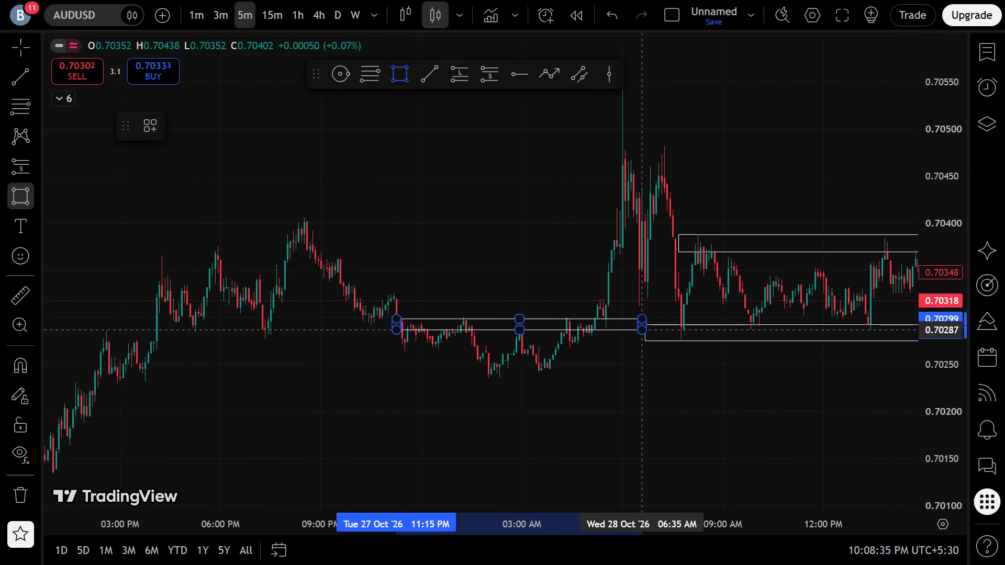
click(702, 332)
click(596, 389)
Examine the earlier AUDUSD 5-minute candles and existing zones from 23 to 27 October.
scroll(545, 393, down, 6)
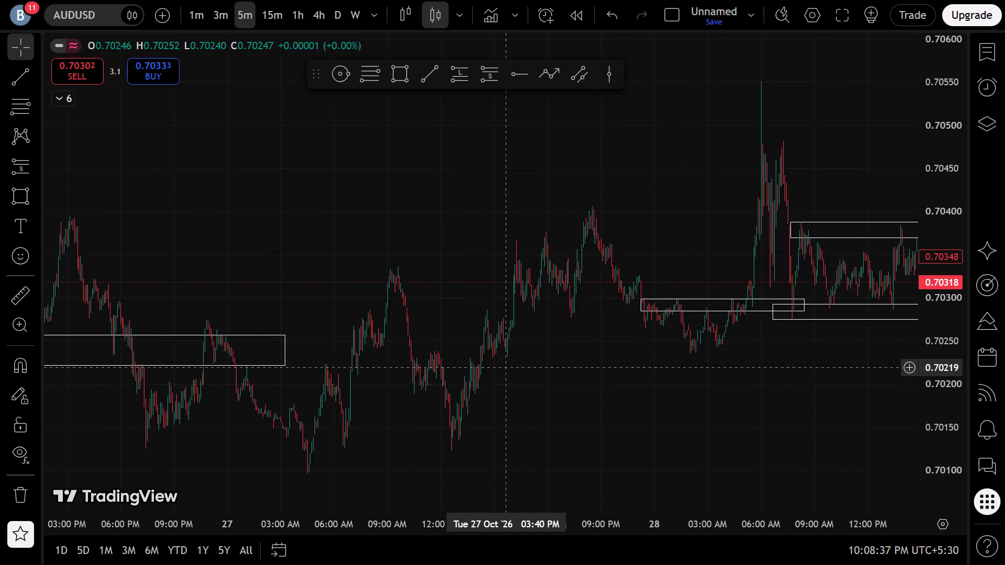
drag(498, 368, 942, 330)
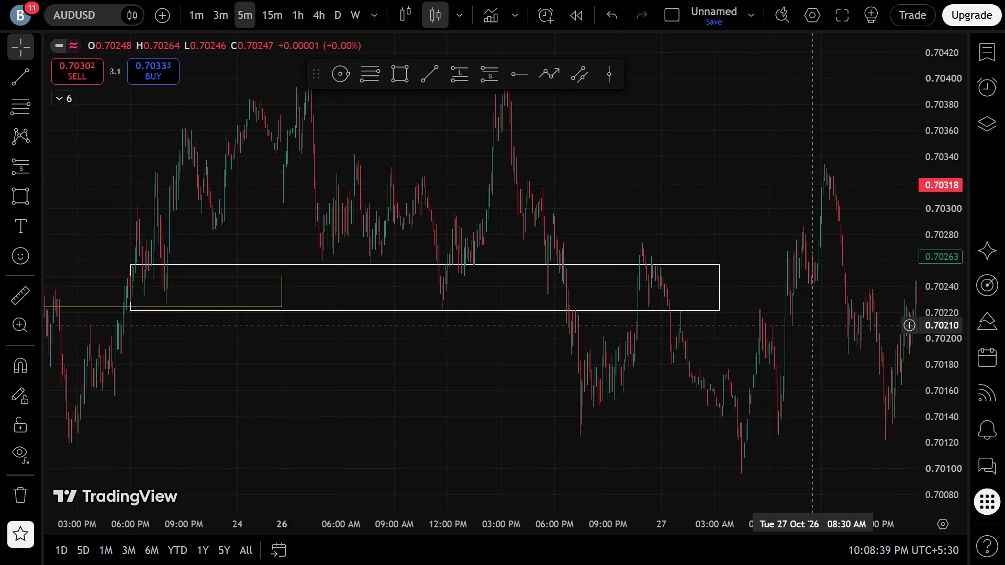
scroll(737, 233, up, 4)
drag(736, 233, 846, 297)
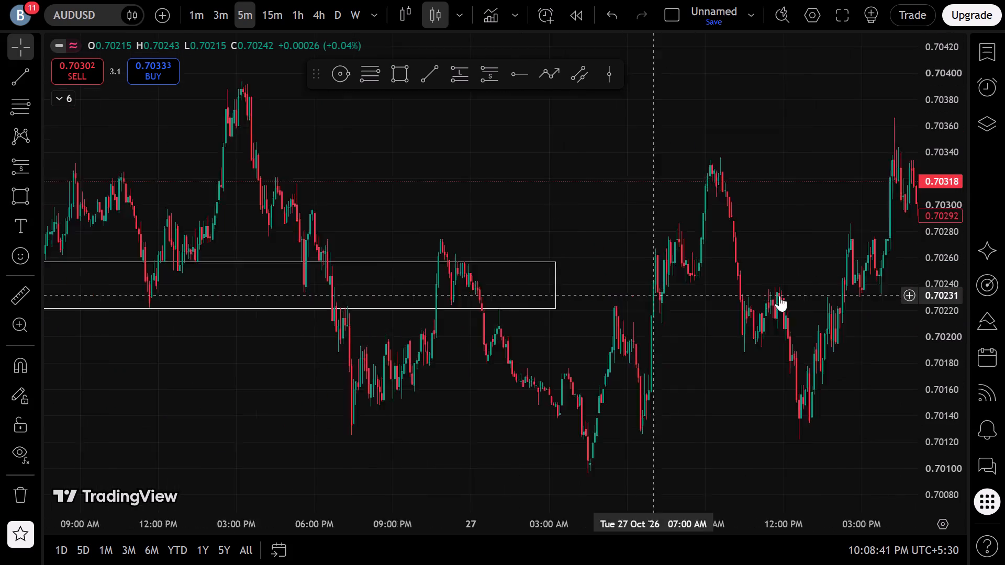
scroll(591, 326, down, 4)
scroll(590, 329, up, 3)
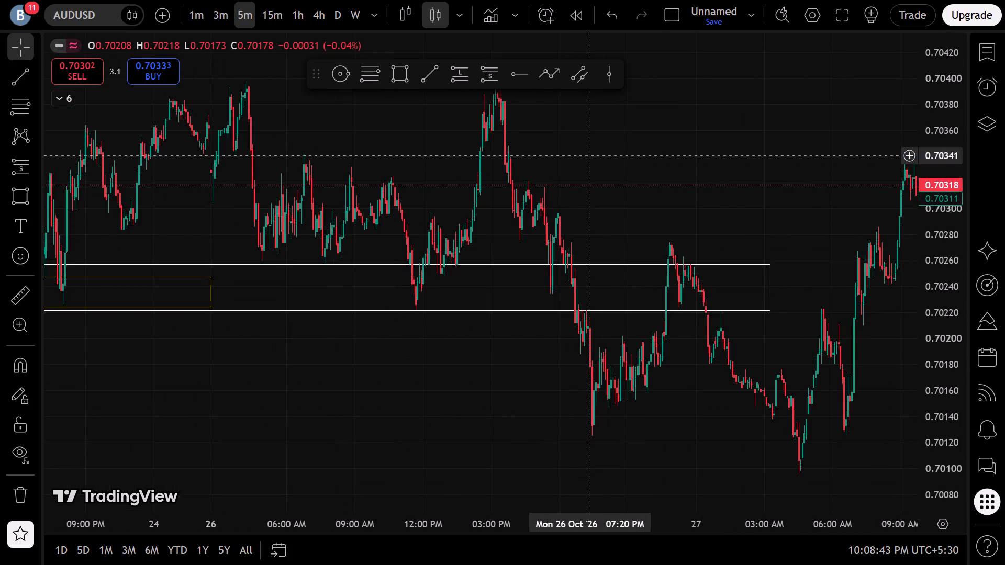
drag(589, 190, 947, 227)
scroll(765, 285, down, 2)
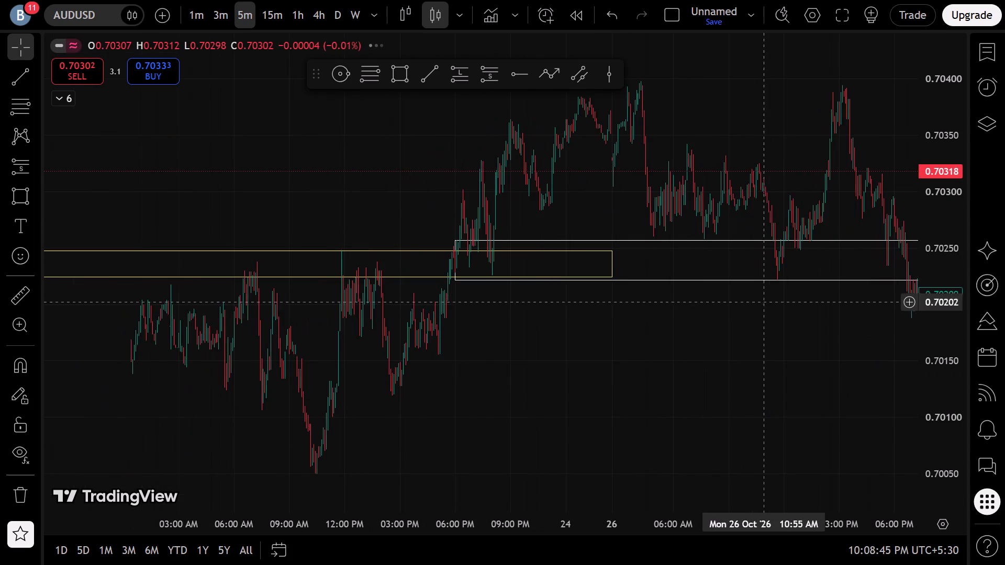
Switch AUDUSD to the 1-minute interval and examine the 29 October afternoon candles around the 0.70461–0.70482 zone.
click(203, 9)
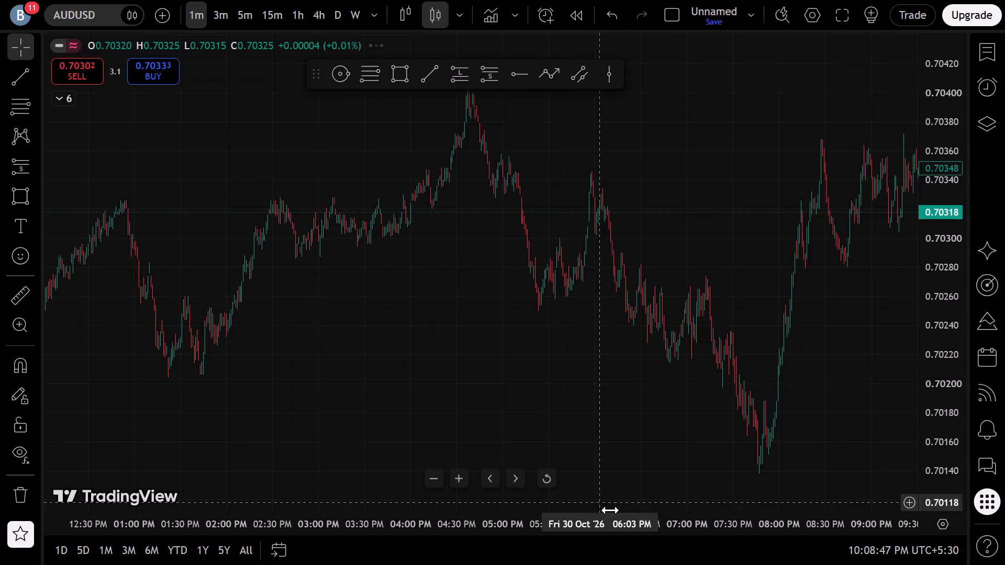
click(554, 480)
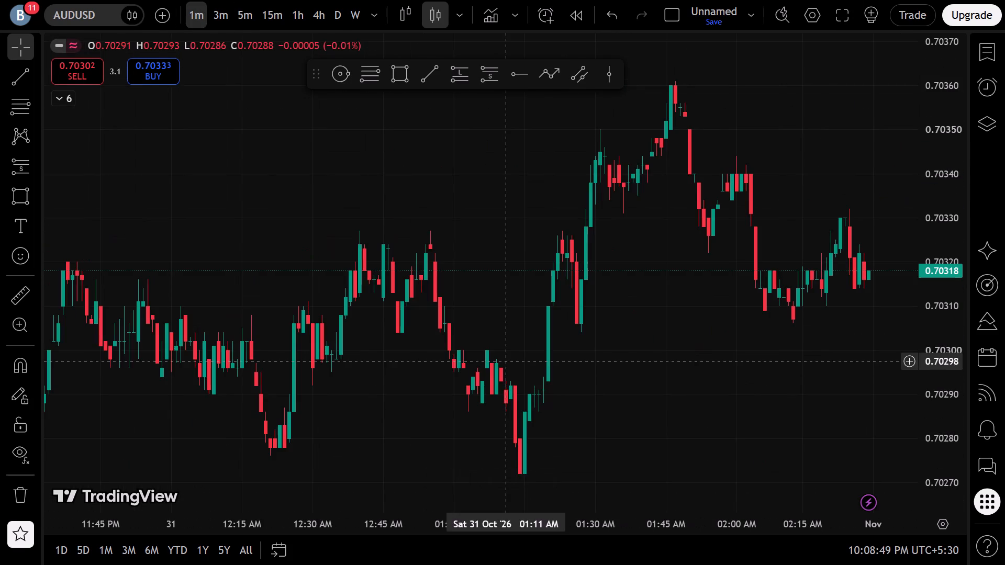
scroll(504, 361, down, 18)
drag(374, 286, 985, 359)
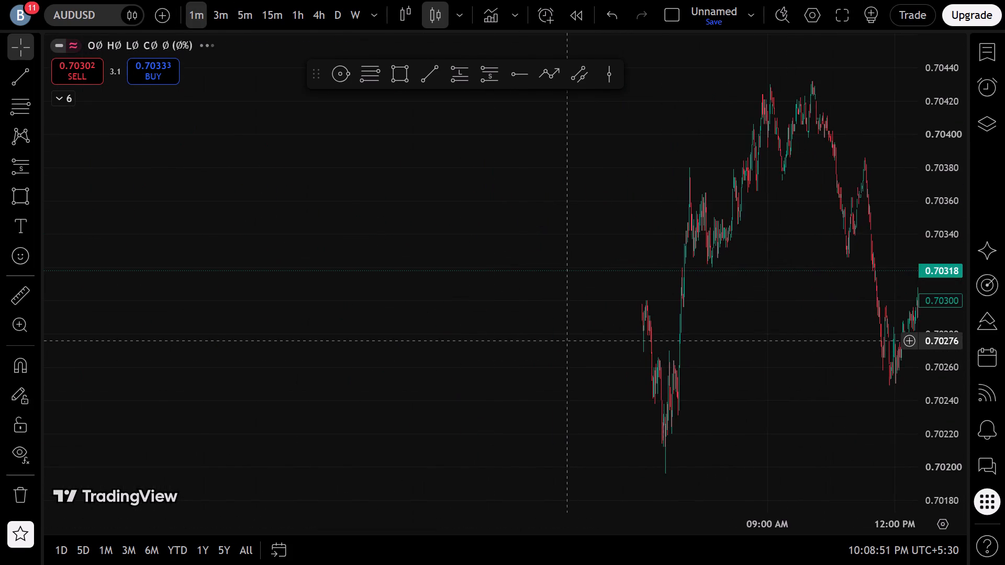
drag(275, 330, 988, 330)
drag(308, 269, 520, 306)
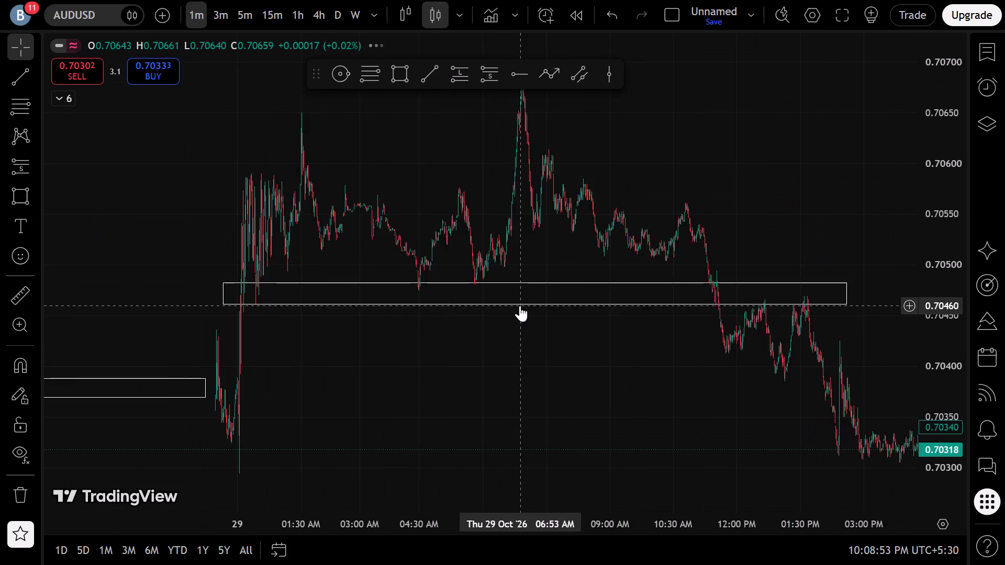
scroll(516, 308, up, 19)
drag(430, 309, 830, 464)
scroll(685, 416, up, 6)
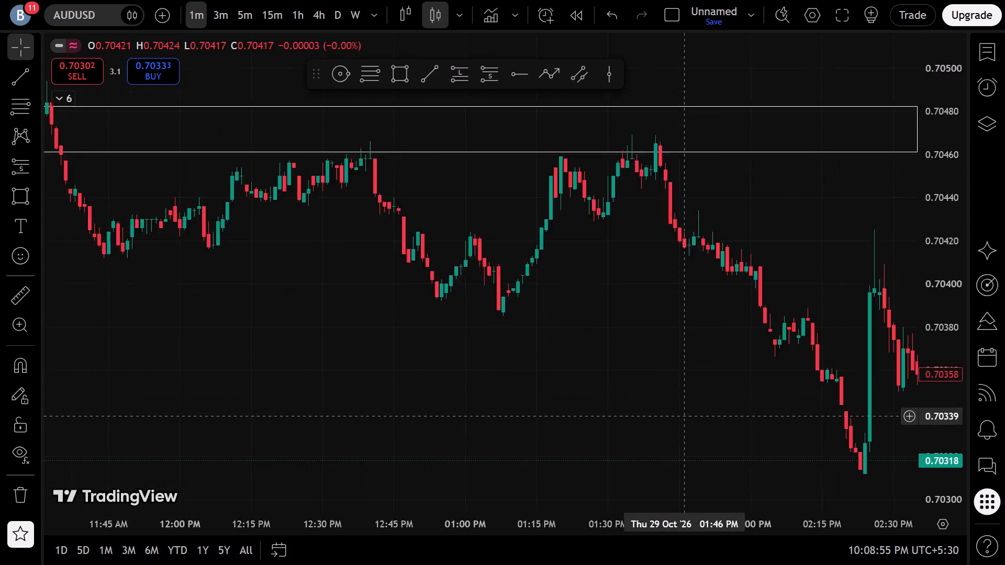
drag(691, 263, 915, 461)
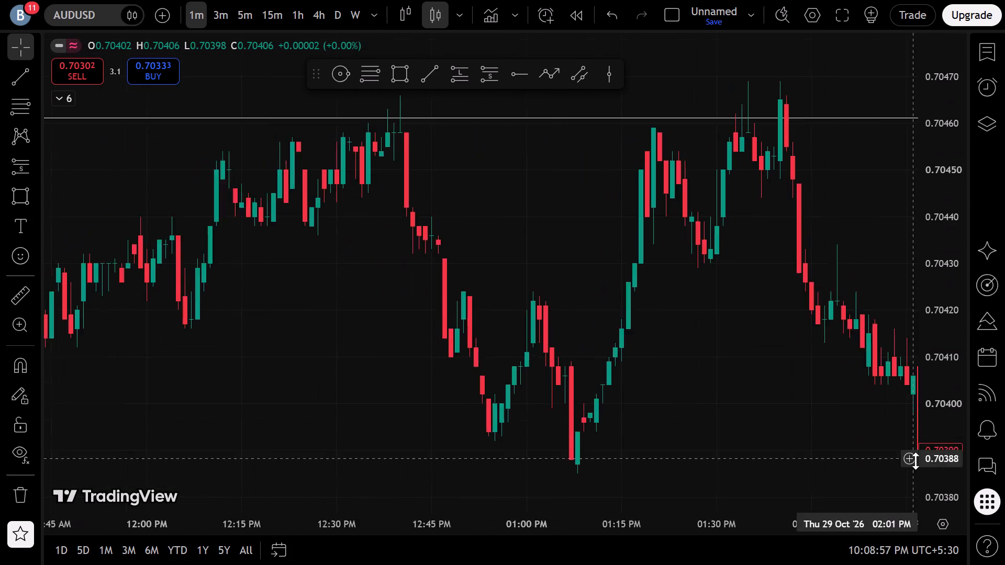
drag(915, 461, 940, 477)
scroll(768, 377, down, 2)
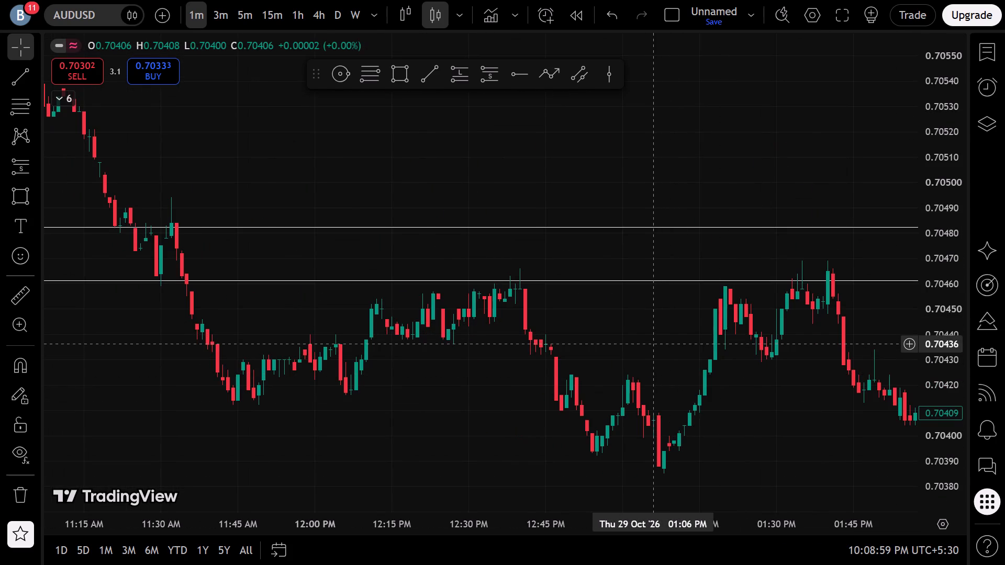
scroll(652, 344, up, 5)
drag(751, 305, 483, 409)
drag(945, 213, 945, 213)
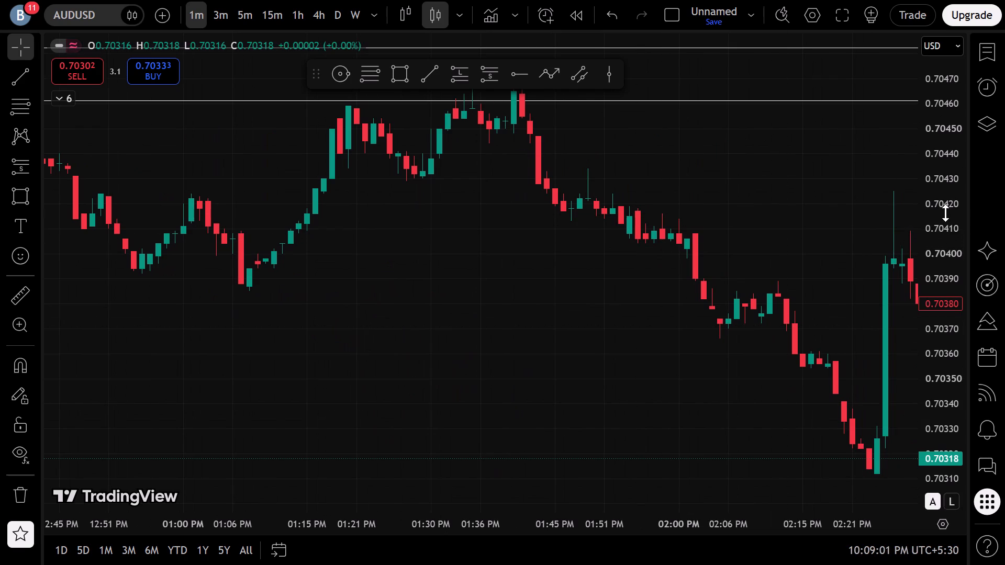
drag(945, 213, 941, 234)
drag(756, 242, 735, 412)
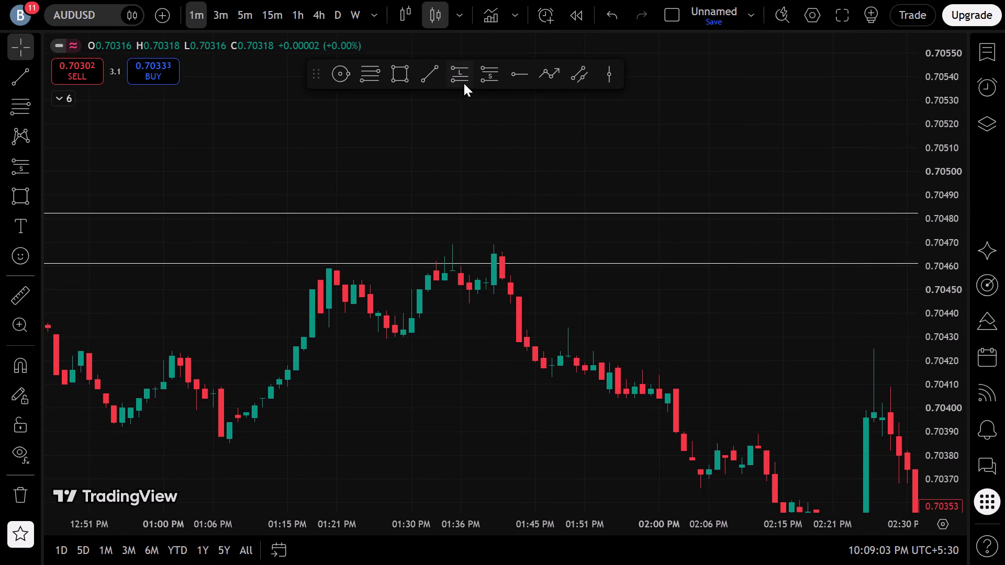
Place a short position at 29 October 1:33 PM with its entry at about 0.70435 and stop at about 0.70469.
click(464, 83)
click(473, 80)
click(509, 80)
click(486, 82)
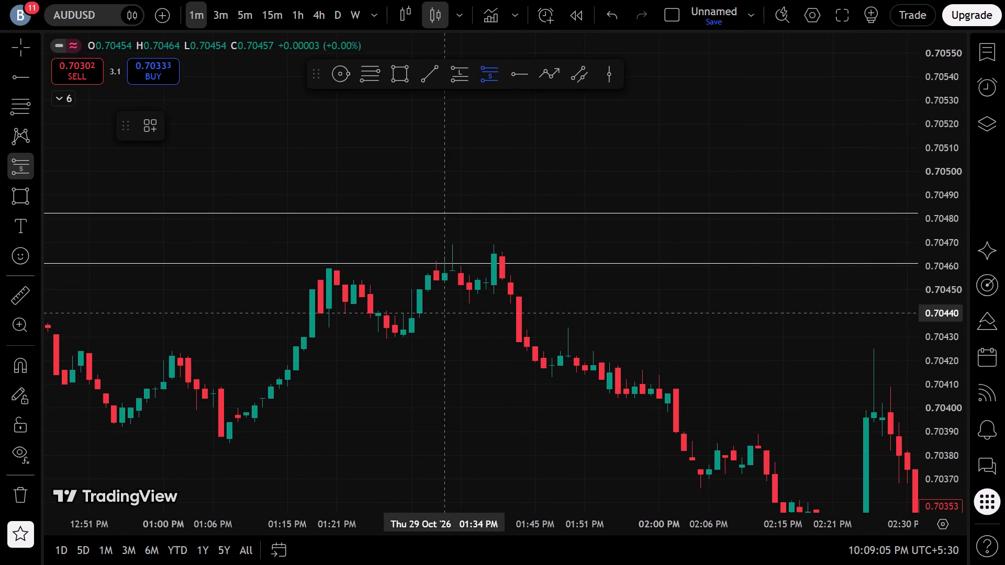
click(432, 326)
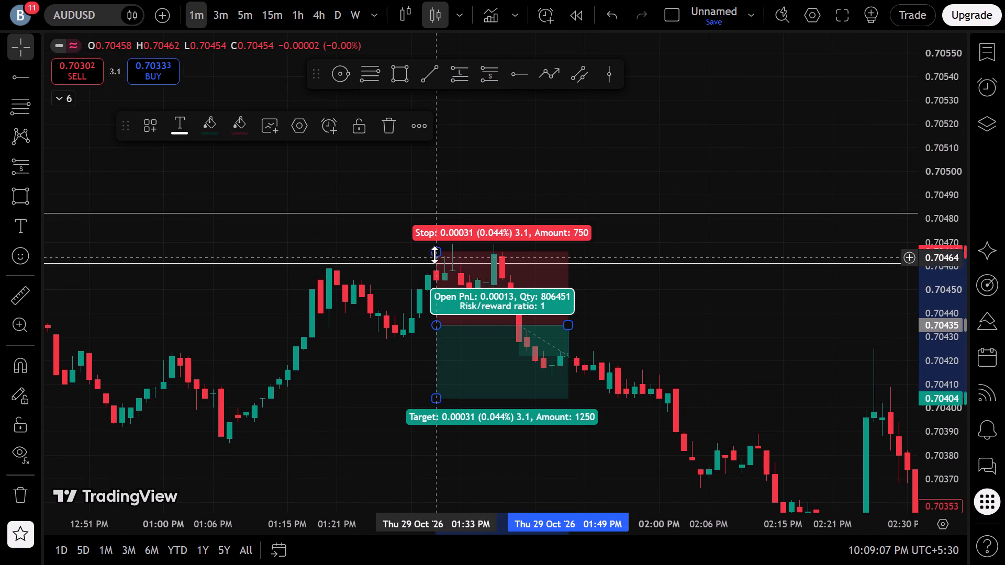
drag(435, 251, 444, 246)
click(342, 301)
Extend the short position's end to about 2:38 PM on 29 October and lower its target to about 0.70311.
drag(341, 326, 251, 143)
scroll(359, 214, down, 2)
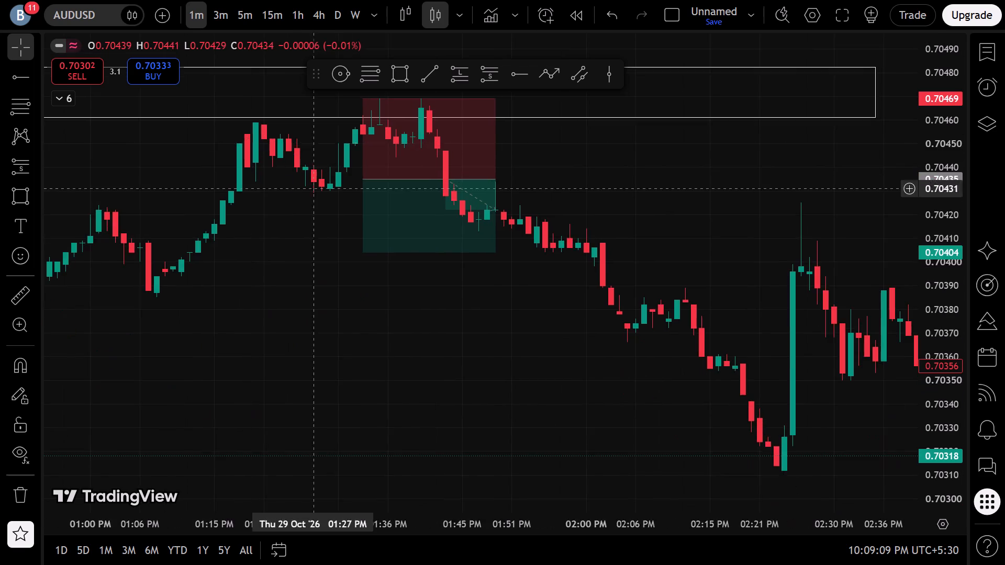
scroll(466, 255, down, 11)
drag(921, 196, 539, 391)
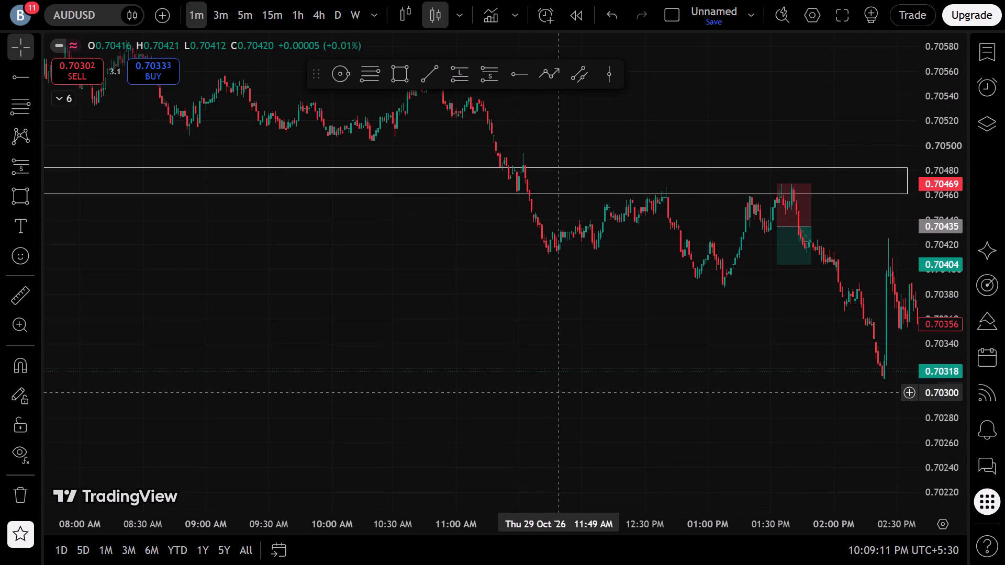
drag(539, 391, 515, 389)
drag(634, 347, 334, 304)
scroll(380, 285, up, 4)
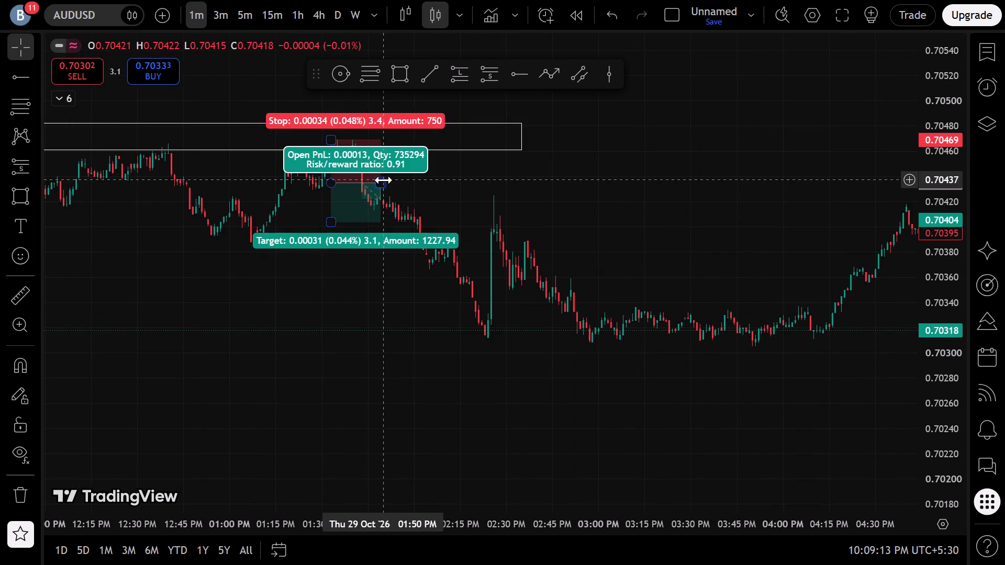
drag(384, 180, 530, 186)
drag(334, 219, 341, 330)
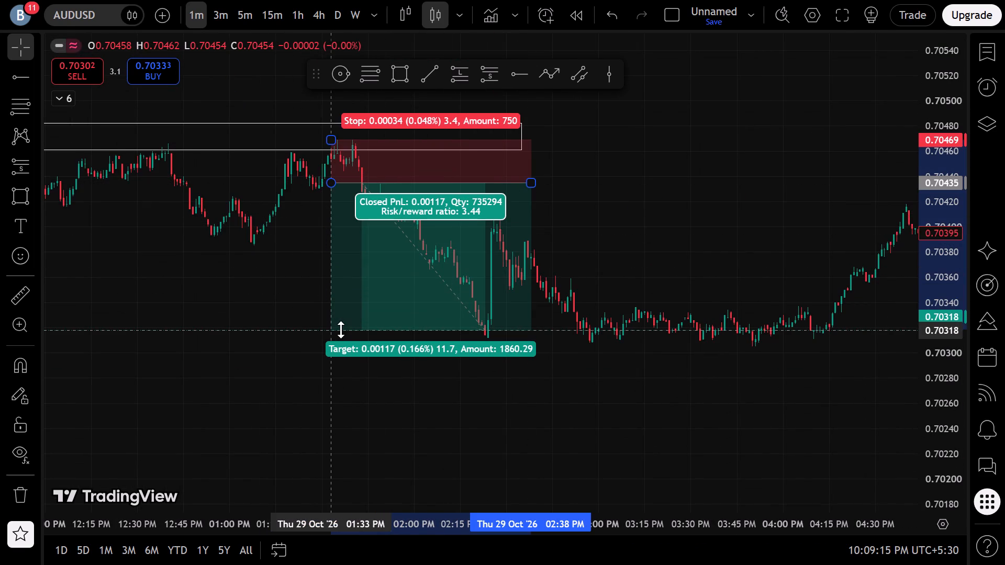
drag(341, 330, 345, 338)
click(276, 352)
Examine the AUDUSD 1-minute candles around the rectangle zones drawn across 28 October.
scroll(259, 343, down, 5)
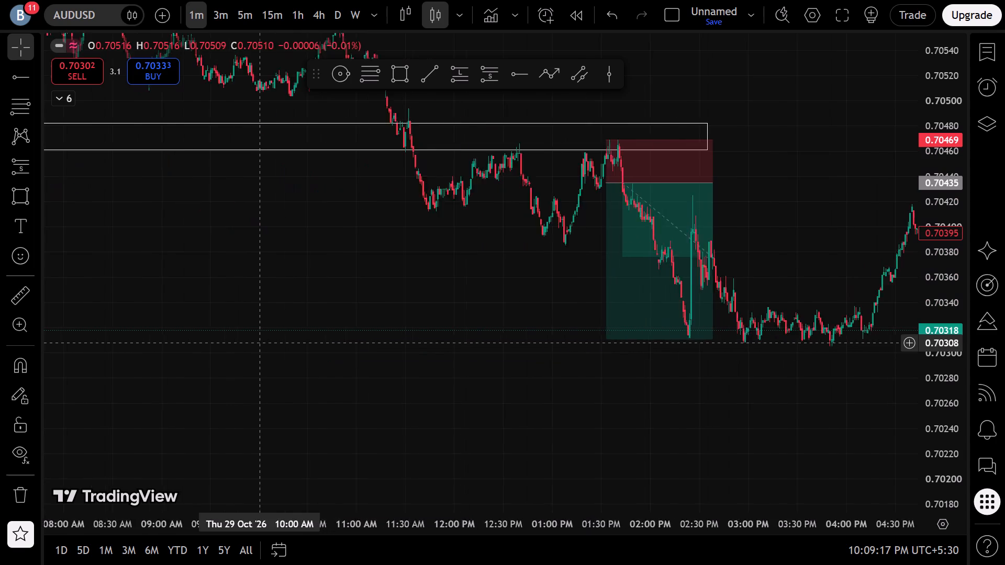
scroll(259, 343, down, 8)
drag(160, 260, 810, 383)
scroll(563, 333, up, 6)
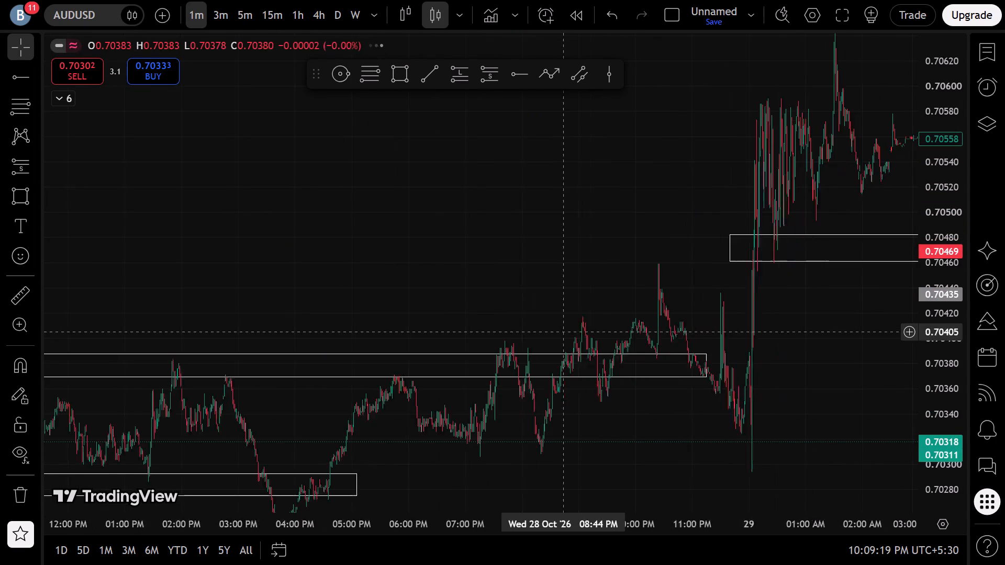
scroll(564, 332, up, 1)
drag(430, 291, 631, 234)
scroll(601, 231, up, 10)
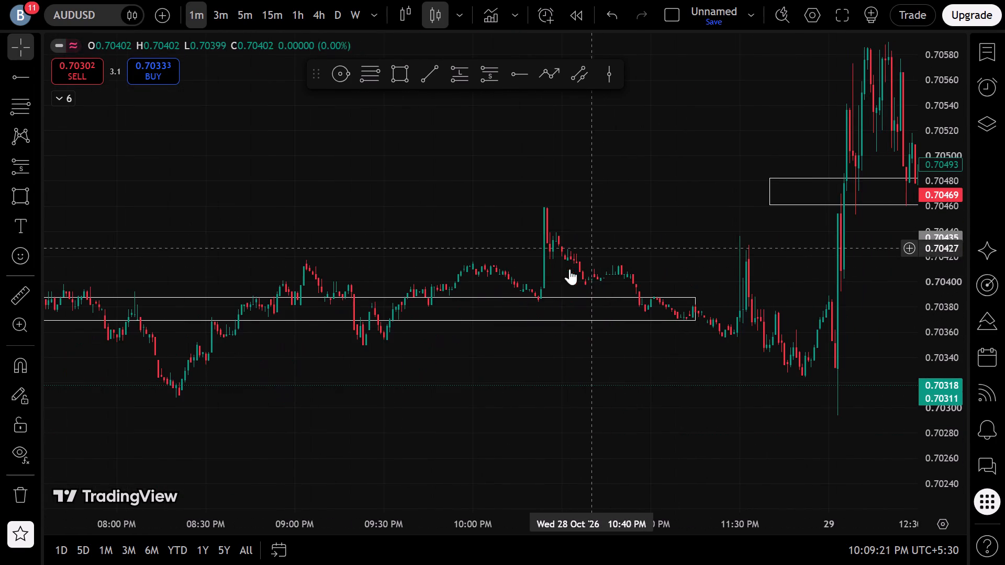
scroll(591, 262, down, 10)
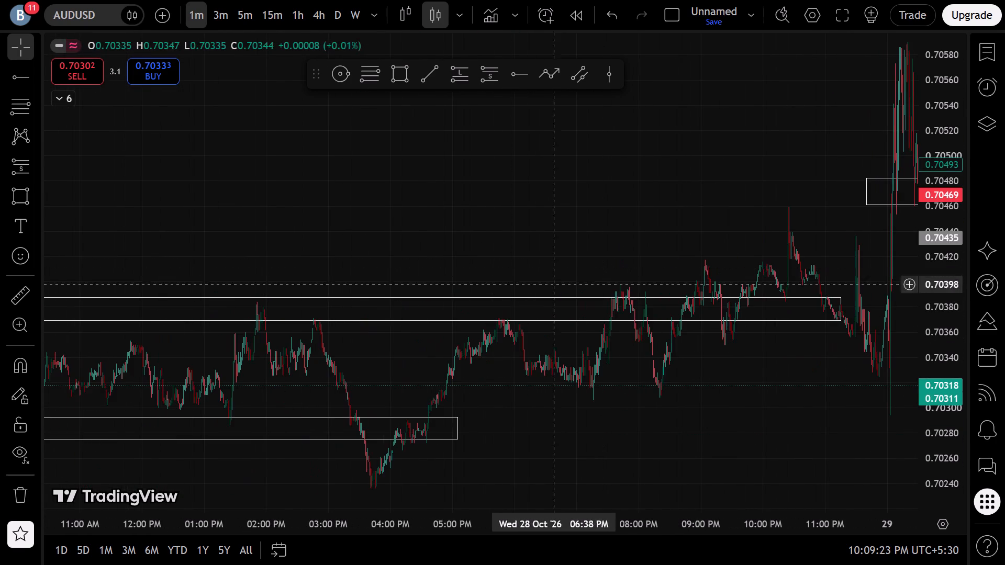
drag(437, 356, 846, 183)
scroll(741, 238, up, 8)
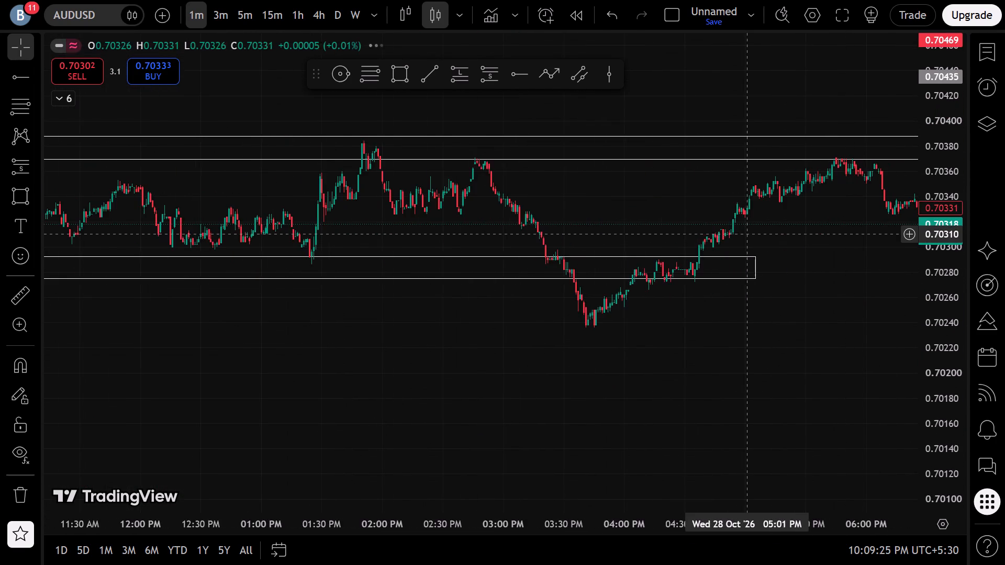
scroll(747, 234, down, 16)
drag(425, 213, 675, 214)
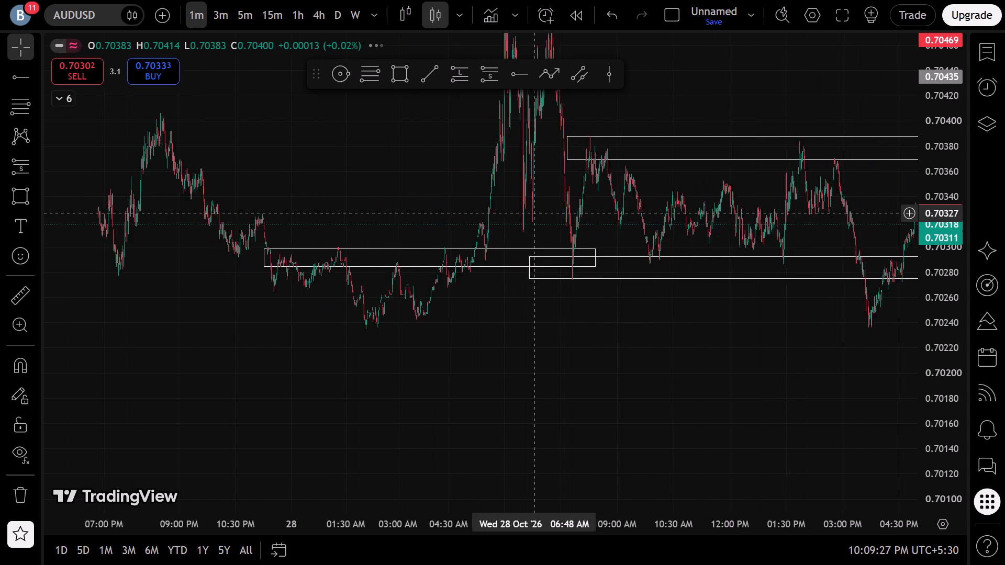
Examine the AUDUSD 1-minute candles from 28 October back to the rectangle zone around 26 October.
drag(675, 214, 758, 218)
scroll(726, 228, up, 17)
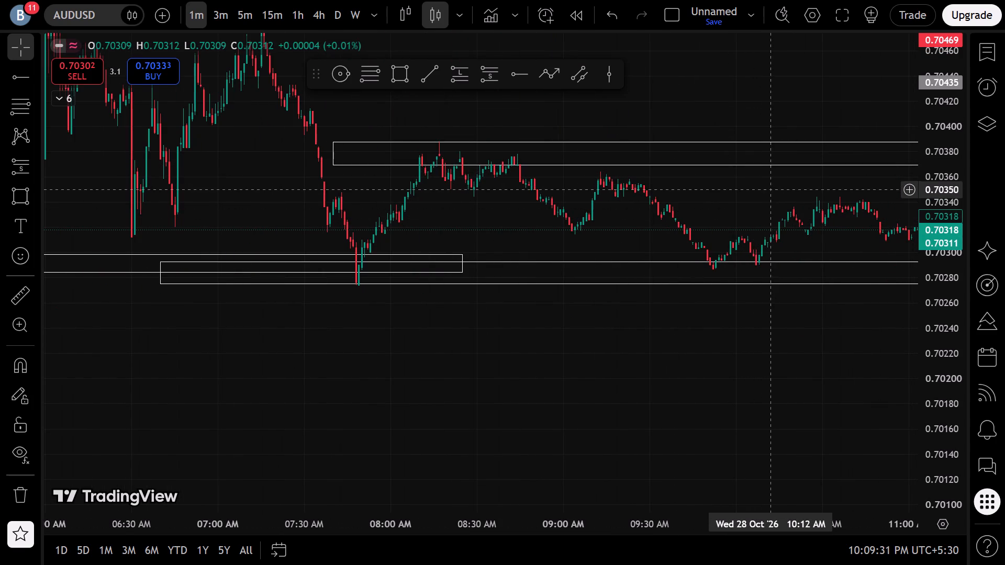
scroll(495, 352, down, 10)
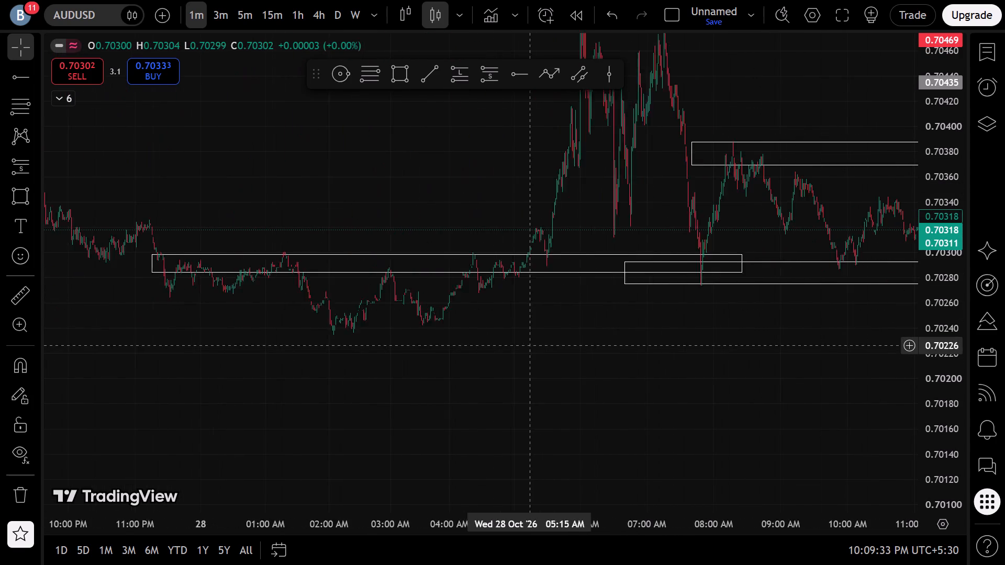
scroll(561, 344, down, 6)
drag(395, 281, 1004, 268)
drag(411, 217, 496, 217)
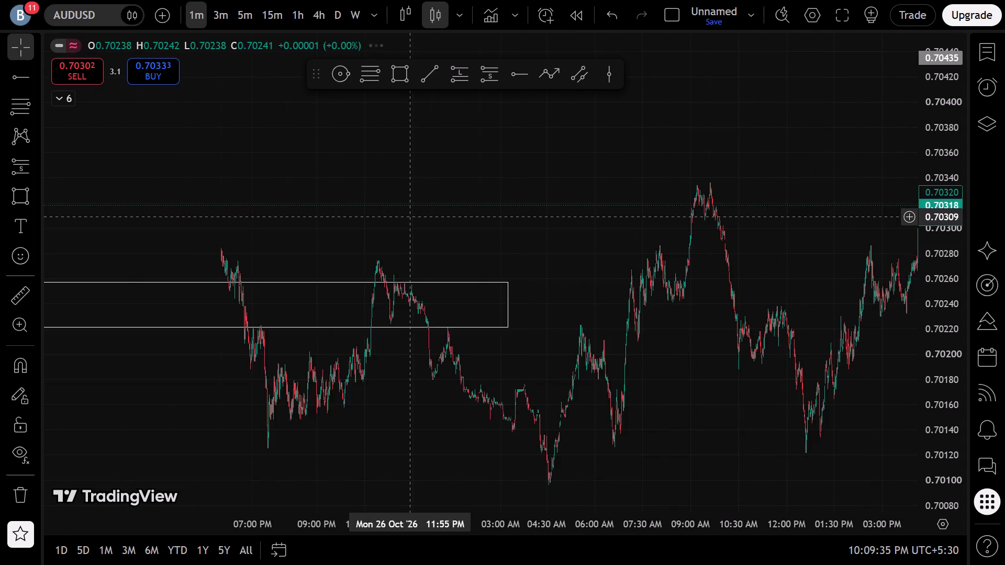
drag(496, 217, 912, 189)
scroll(787, 202, up, 12)
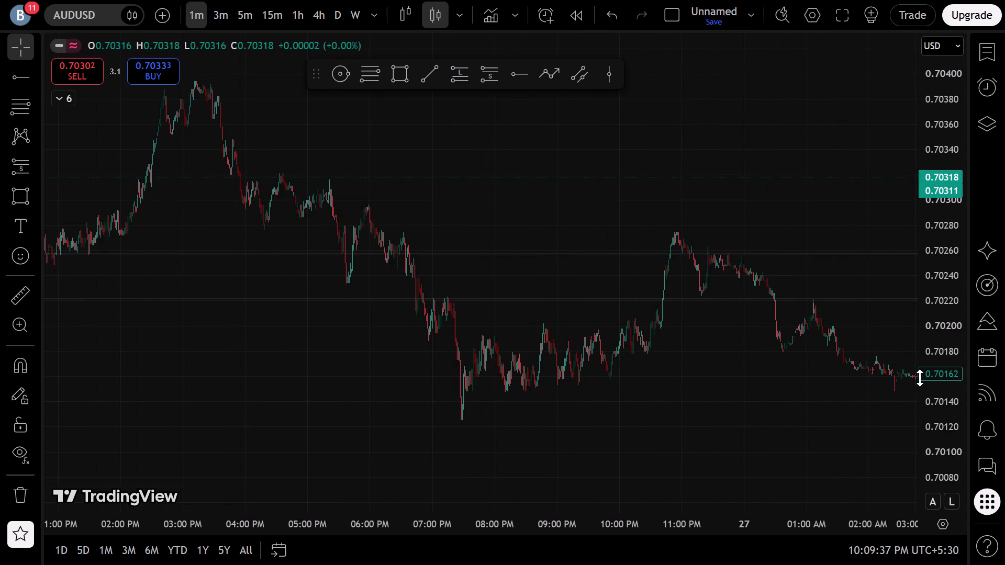
Place a short position at 26 October 11:28 PM with its entry at about 0.70242 and stop at about 0.70258.
drag(919, 393, 911, 180)
scroll(571, 210, up, 13)
drag(440, 177, 538, 167)
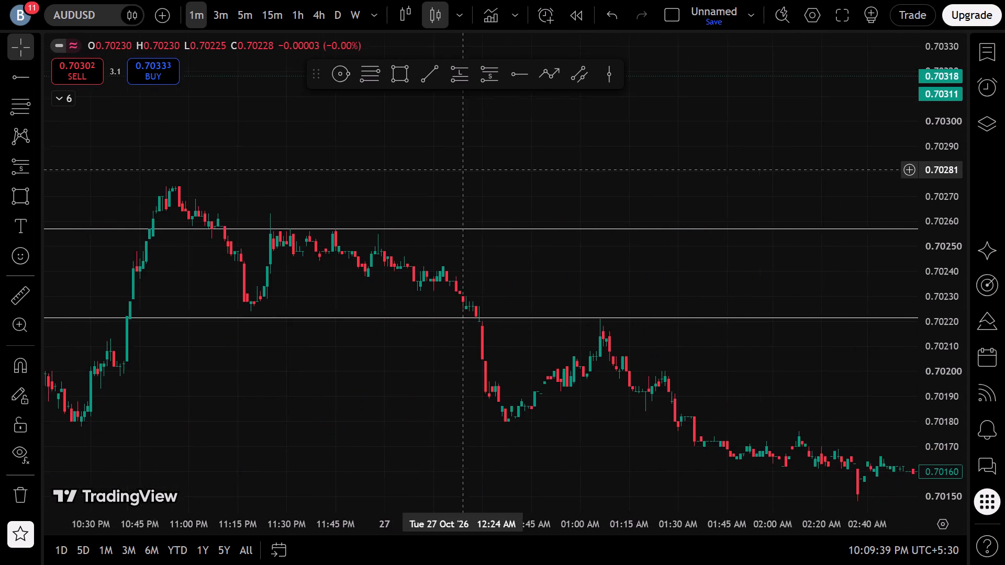
drag(538, 167, 770, 157)
scroll(761, 161, up, 3)
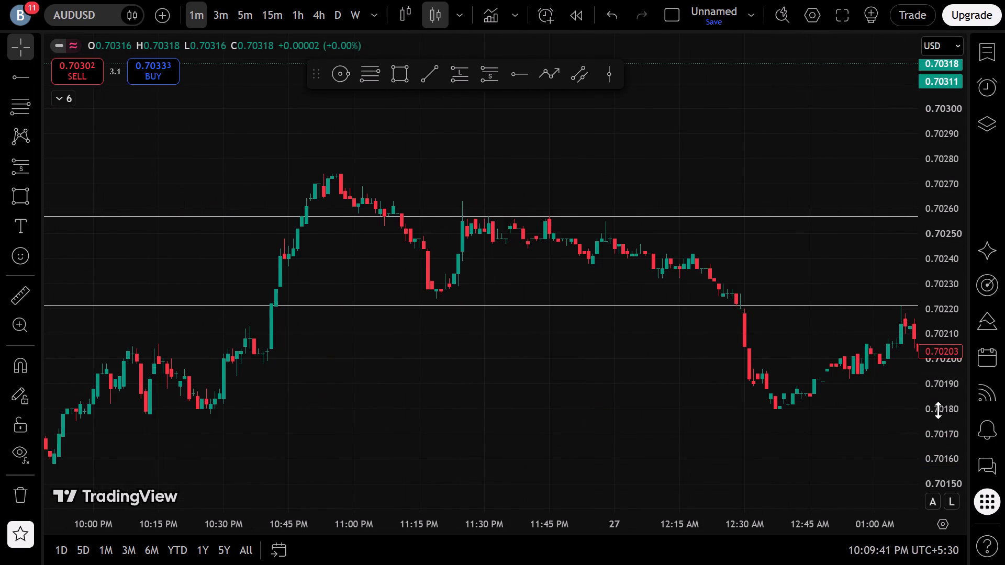
drag(939, 411, 870, 95)
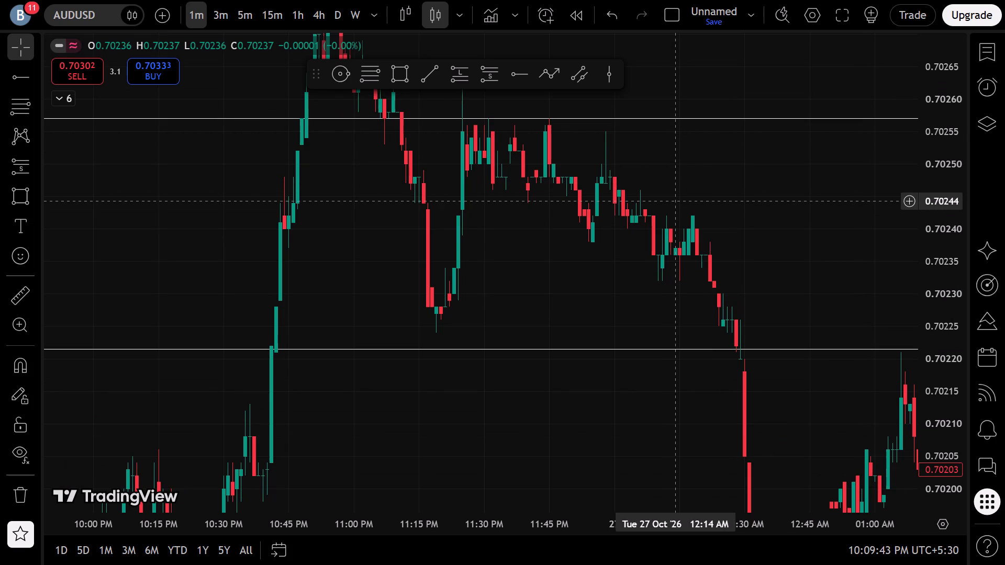
drag(677, 201, 656, 284)
click(485, 79)
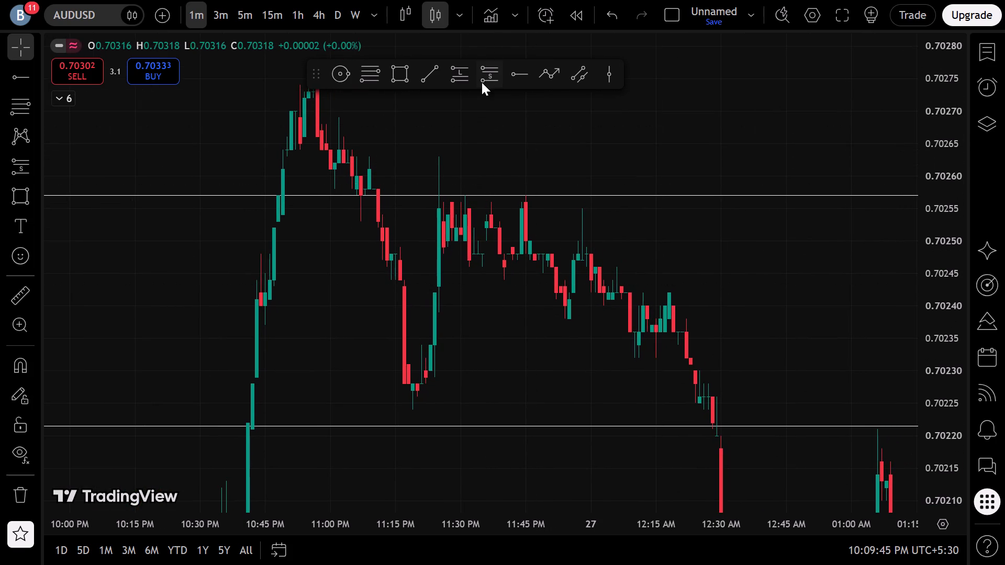
click(454, 293)
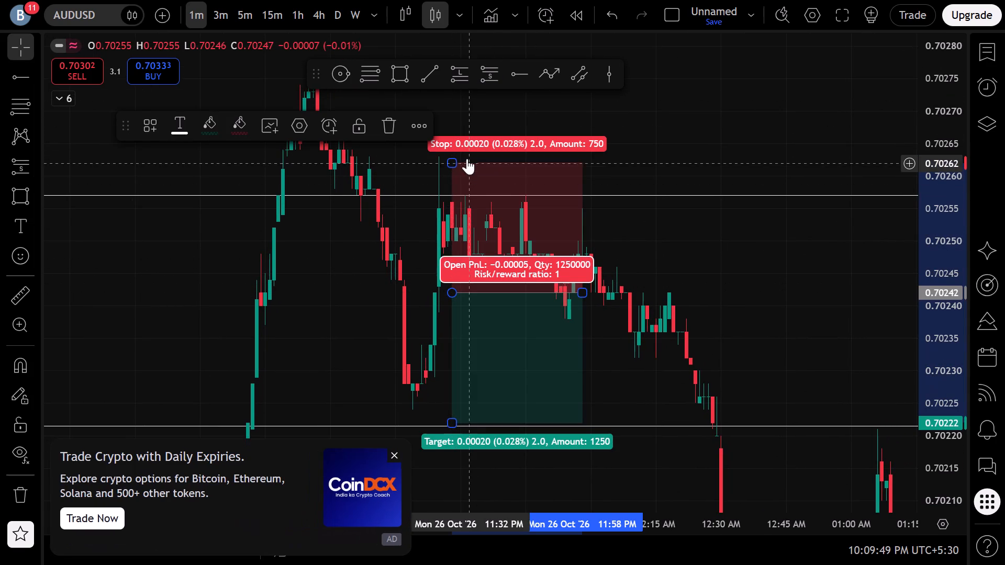
click(445, 156)
drag(451, 158, 451, 187)
Extend the new short position's end to about 12:39 AM on 27 October and dismiss the advertisement.
drag(579, 291, 761, 292)
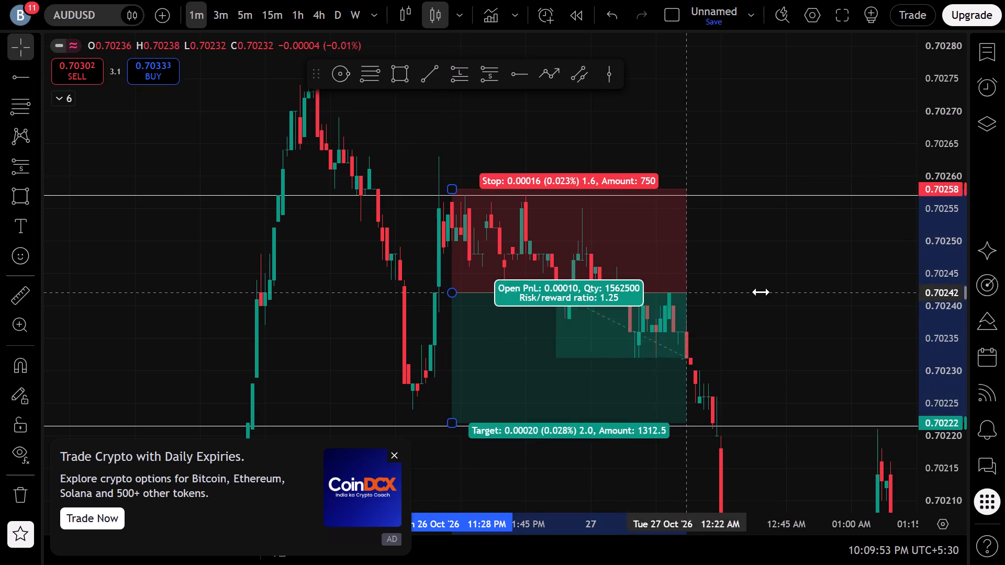
drag(761, 292, 761, 292)
drag(958, 164, 846, 410)
drag(796, 421, 337, 241)
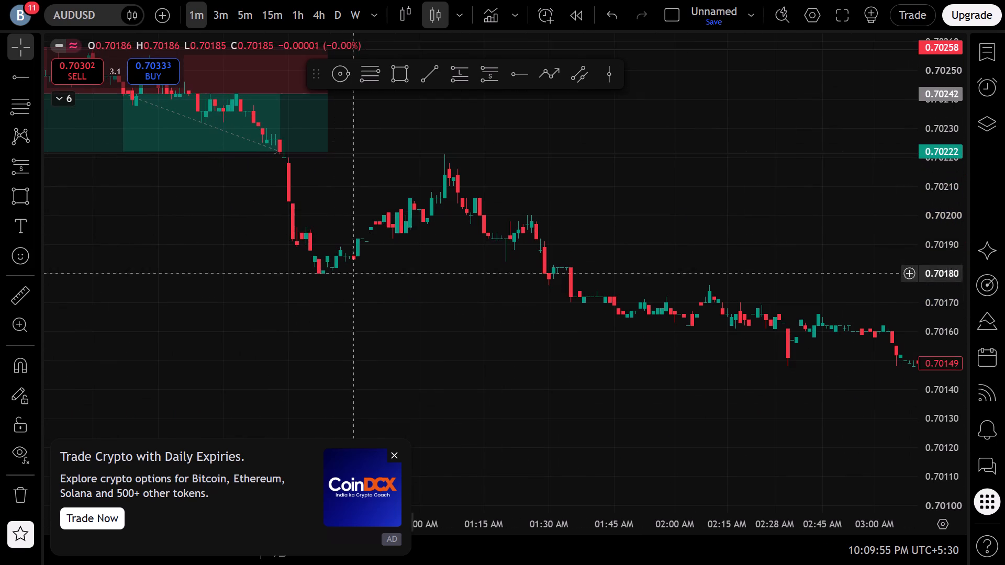
click(393, 458)
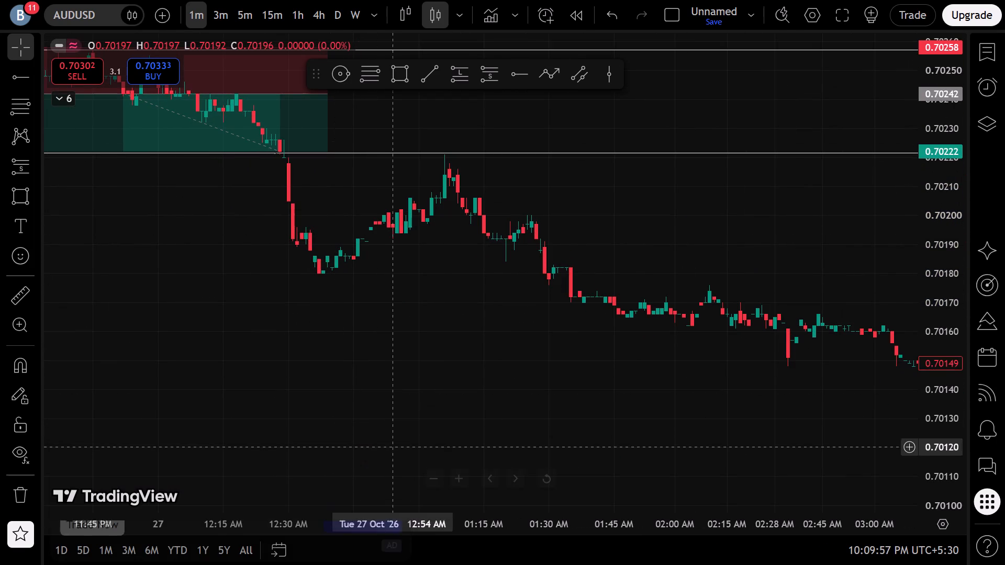
Lower the 26 October short position's target to about 0.70106.
drag(164, 293, 347, 370)
scroll(334, 371, down, 5)
scroll(392, 407, down, 3)
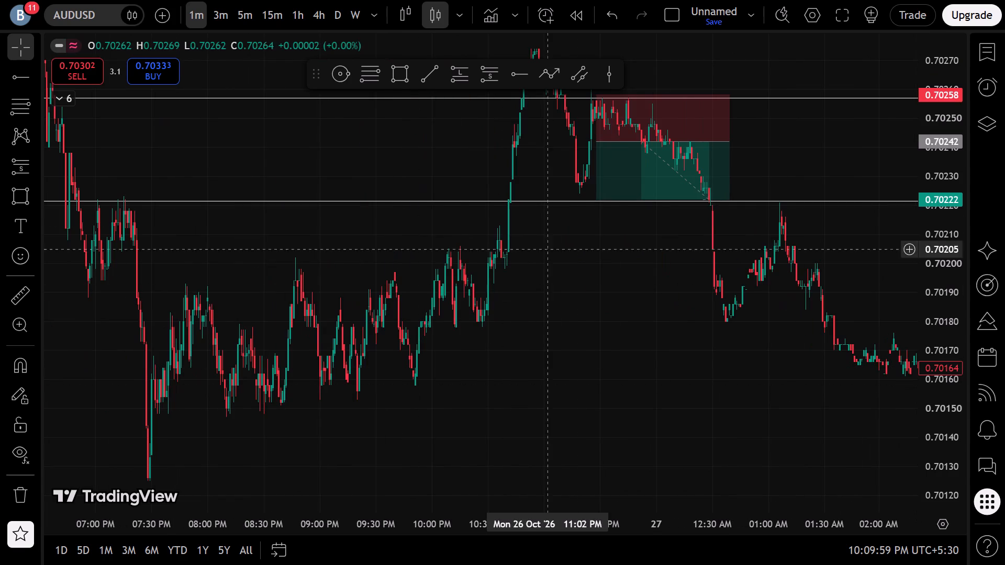
drag(599, 195, 552, 498)
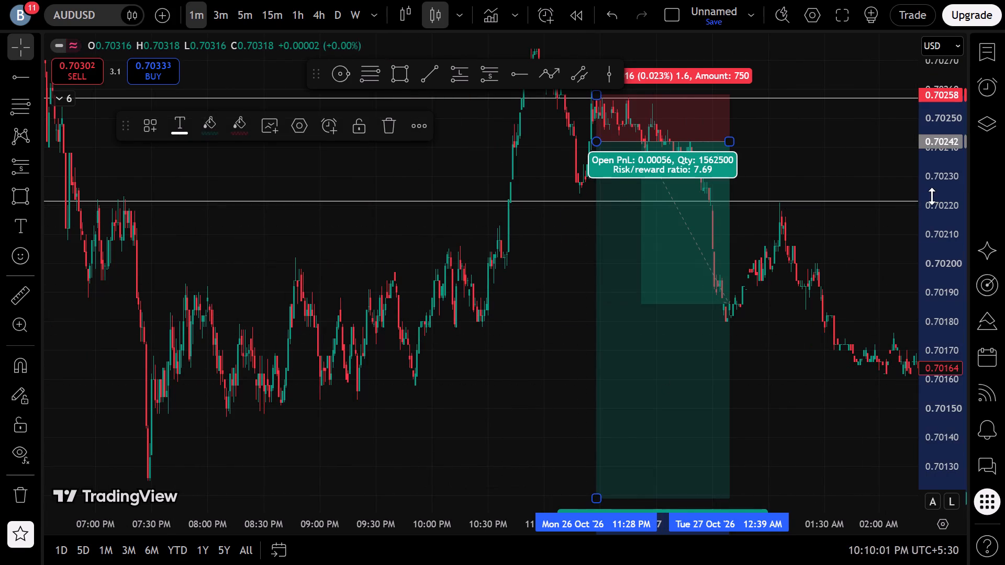
drag(932, 202, 845, 449)
drag(840, 449, 407, 394)
scroll(399, 394, down, 9)
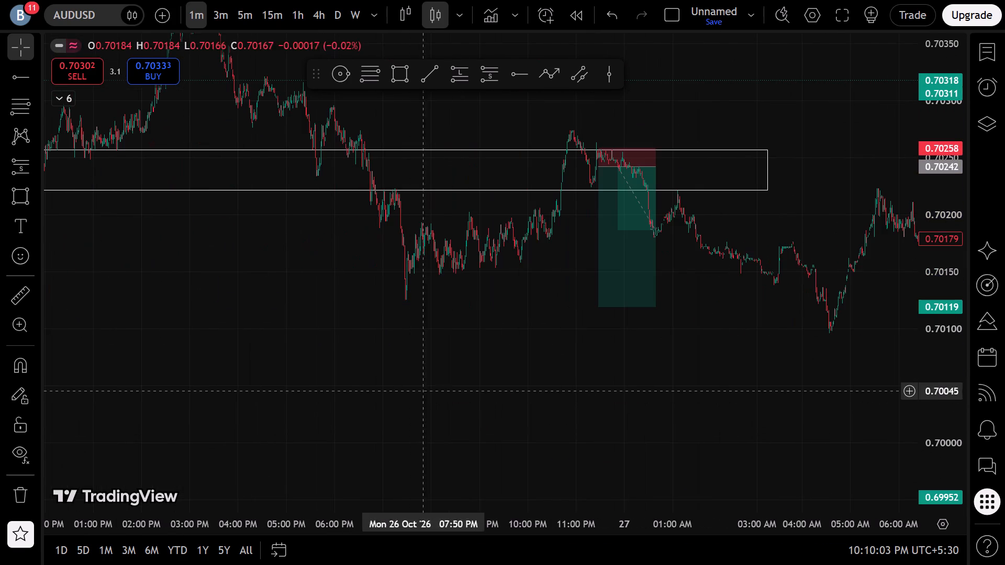
click(605, 309)
drag(597, 308, 610, 322)
click(383, 336)
Exit the full-screen view of the AUDUSD chart.
drag(258, 297, 631, 454)
scroll(500, 422, down, 9)
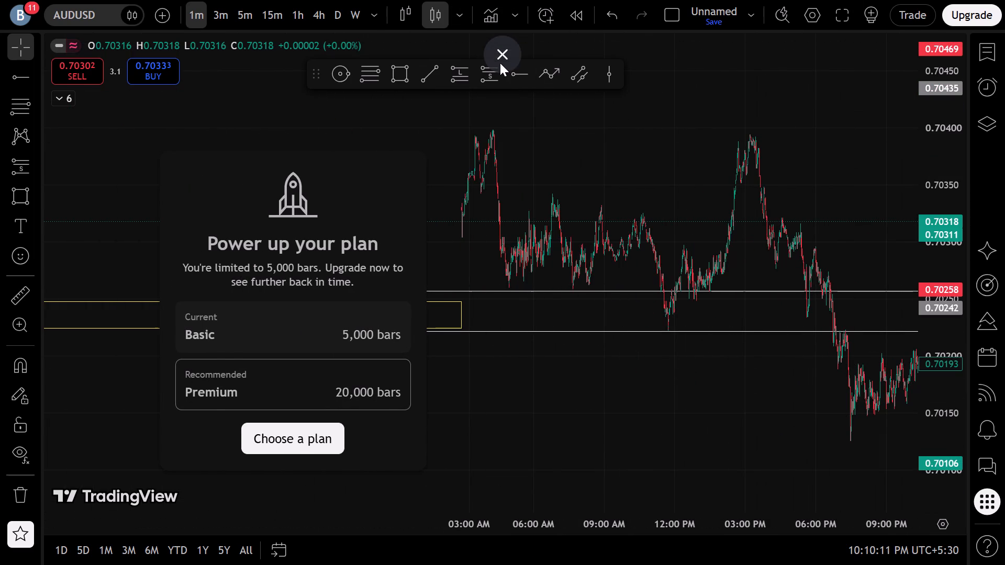
click(500, 63)
Flag AUDUSD red in the watchlist and remove the red flag from USDJPY.
click(986, 132)
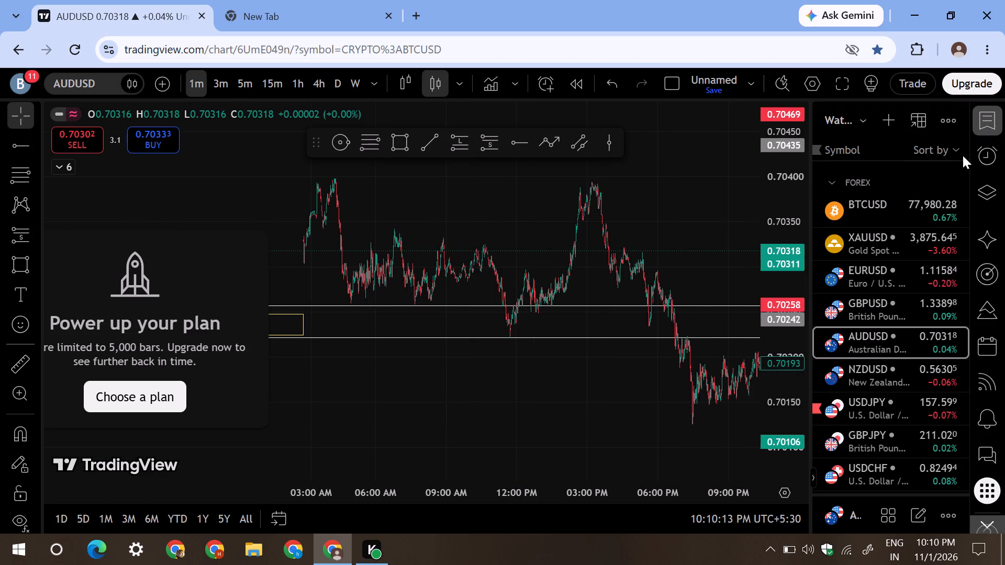
scroll(896, 275, up, 6)
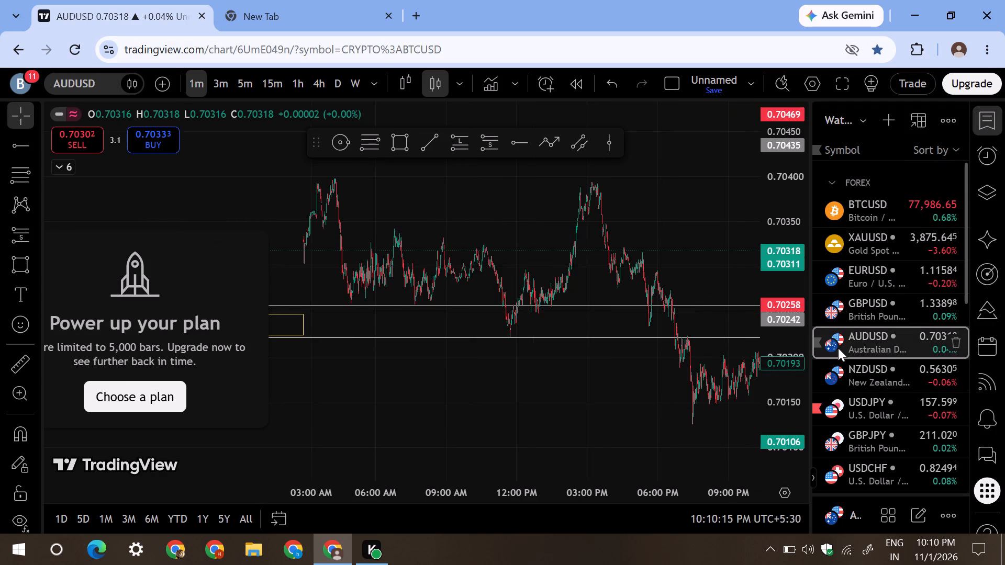
click(820, 346)
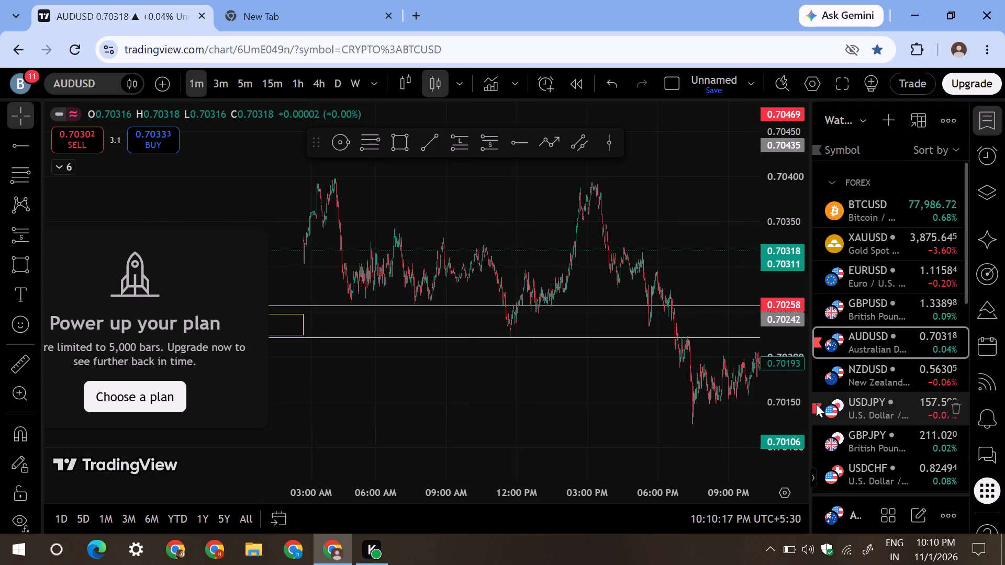
click(816, 404)
scroll(976, 369, down, 6)
scroll(906, 393, down, 12)
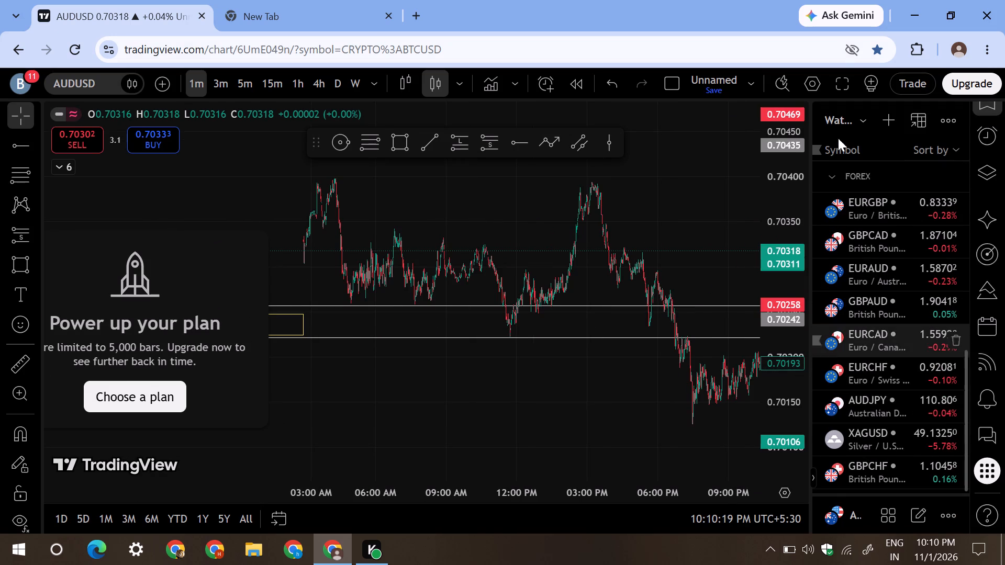
Close the browser window with the chart.
click(1004, 0)
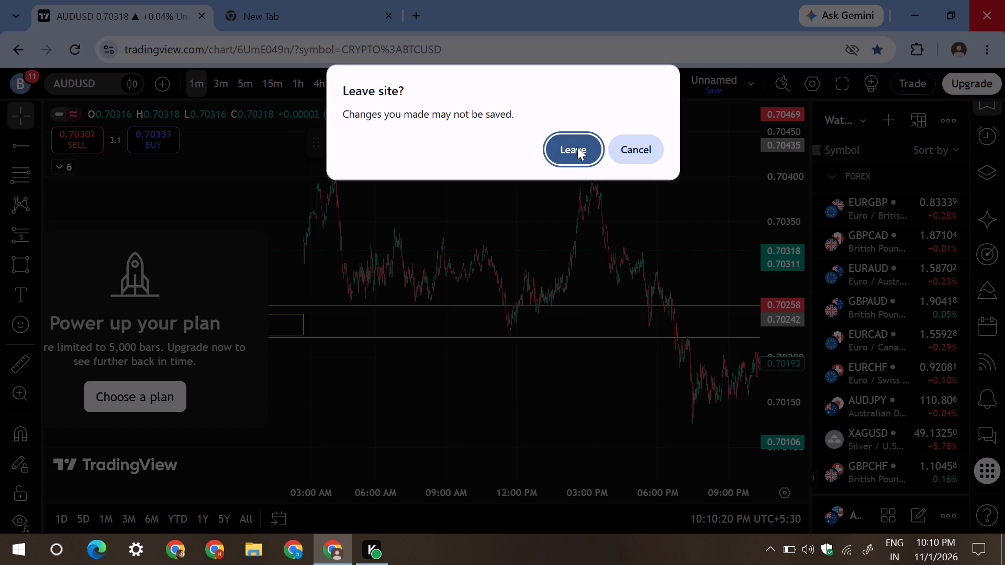
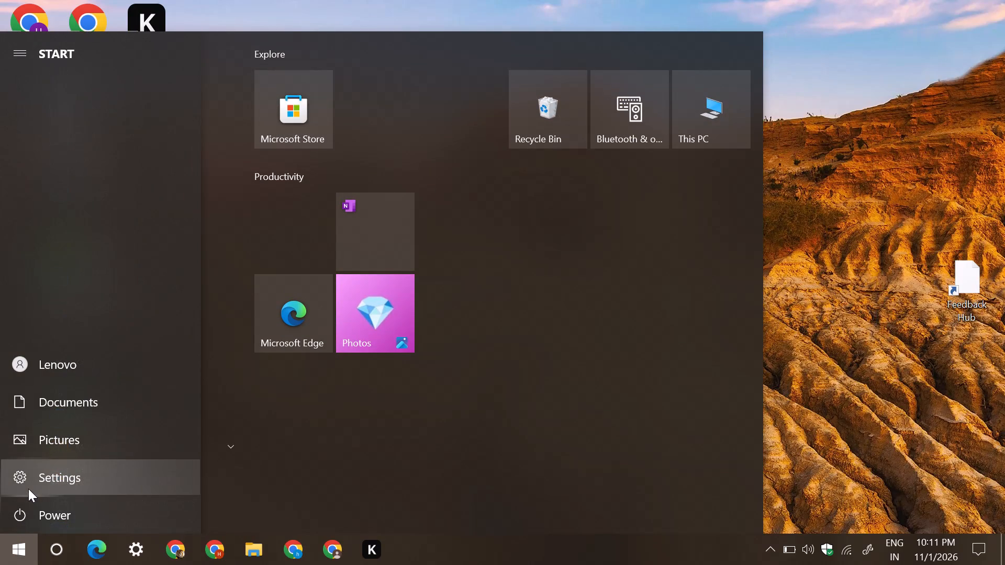
Bring up the Windows power options for the computer.
click(4, 497)
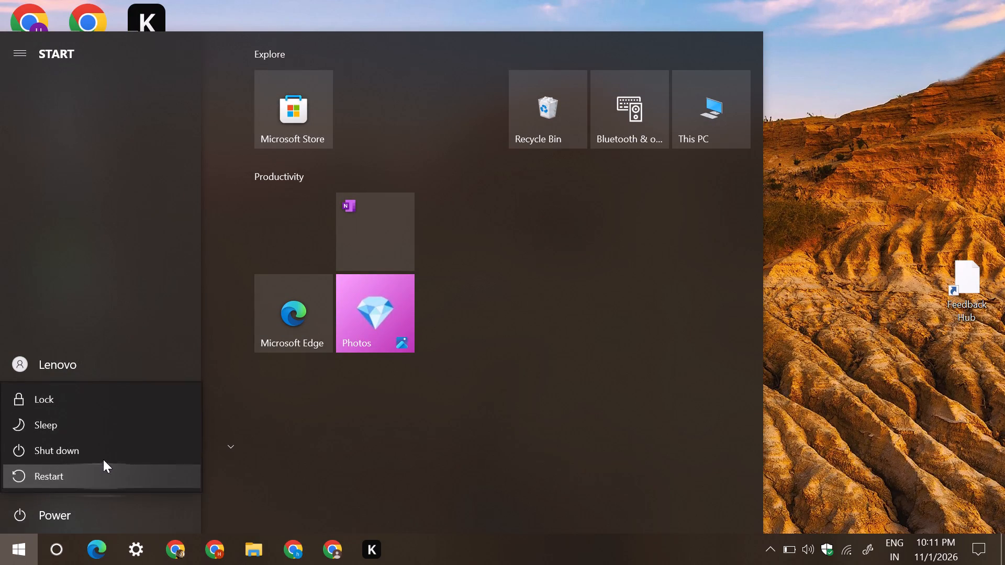